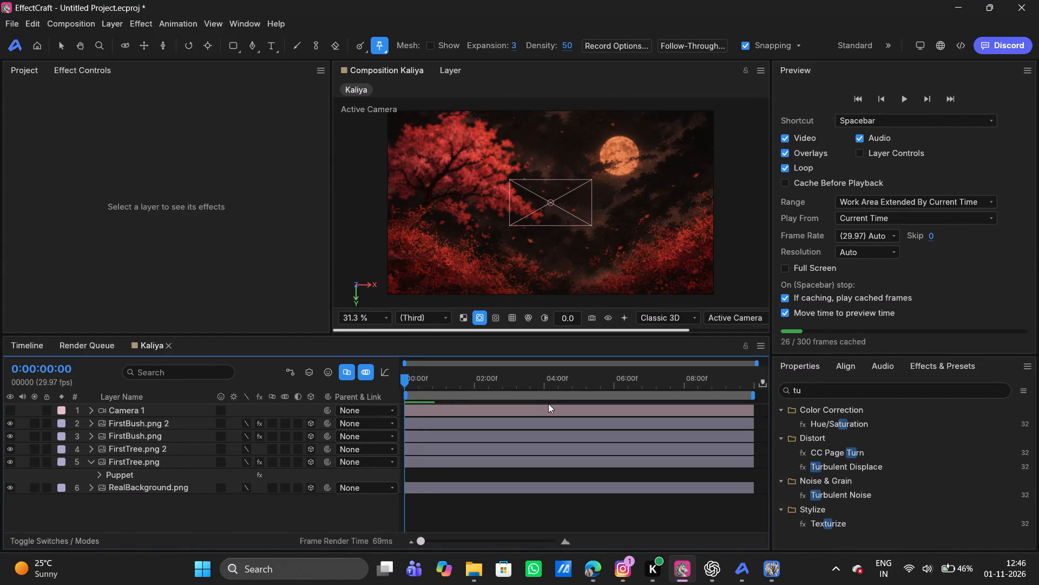
Play back the Kaliya composition from the first frame to review the tree and bush motion.
{"action": "key", "text": "space"}
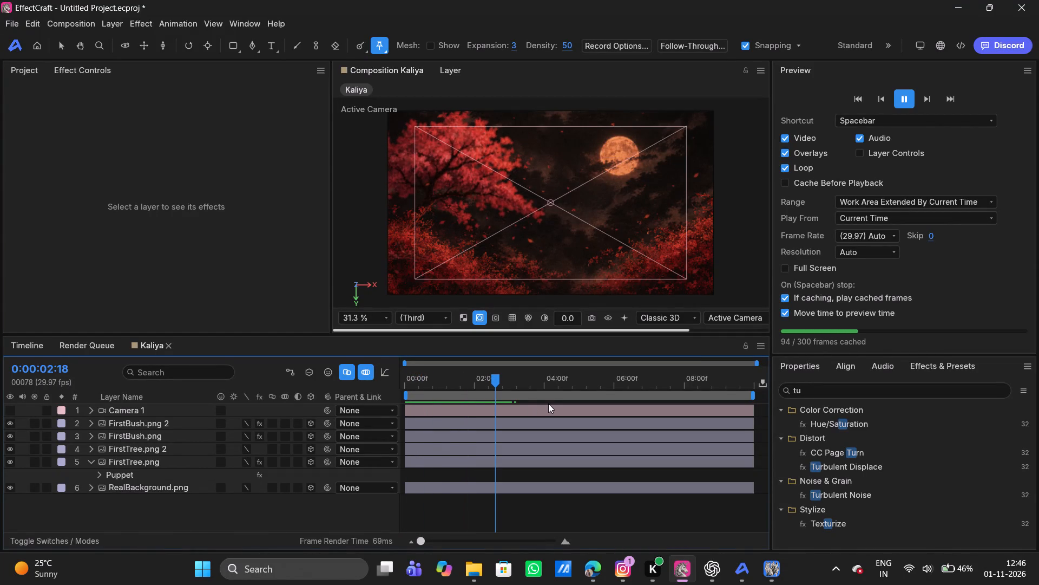
{"action": "key", "text": "space"}
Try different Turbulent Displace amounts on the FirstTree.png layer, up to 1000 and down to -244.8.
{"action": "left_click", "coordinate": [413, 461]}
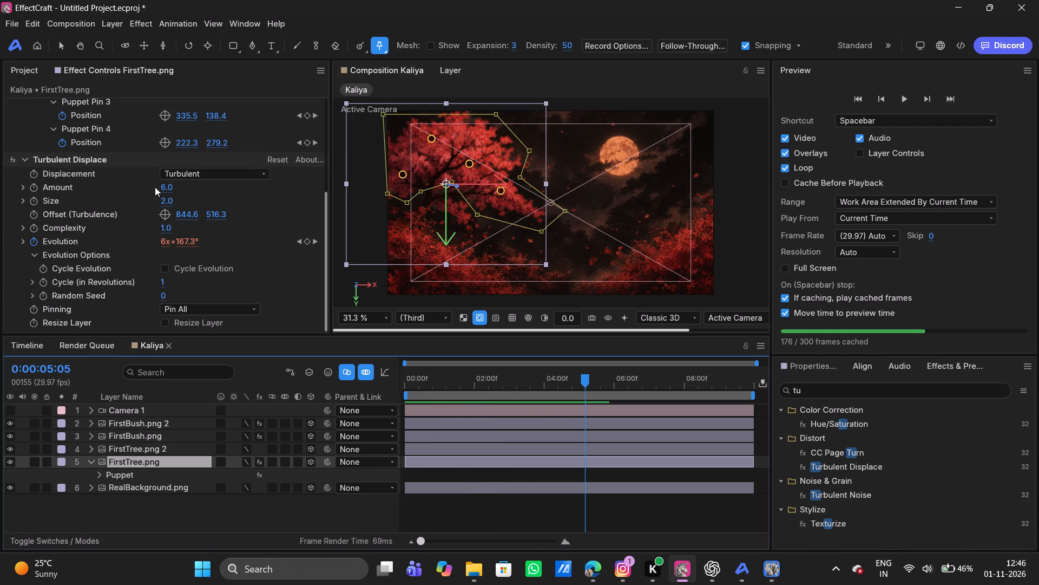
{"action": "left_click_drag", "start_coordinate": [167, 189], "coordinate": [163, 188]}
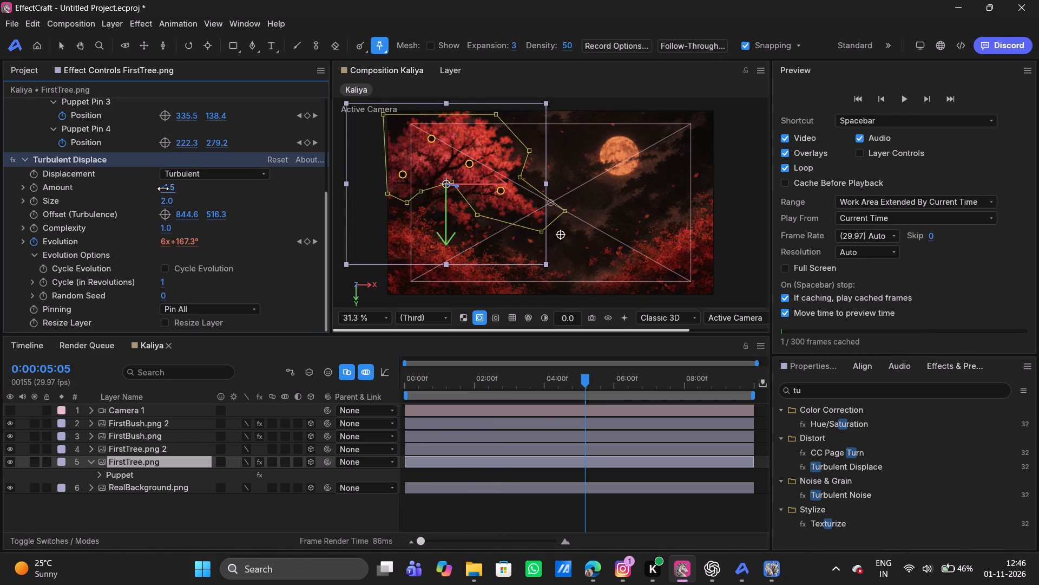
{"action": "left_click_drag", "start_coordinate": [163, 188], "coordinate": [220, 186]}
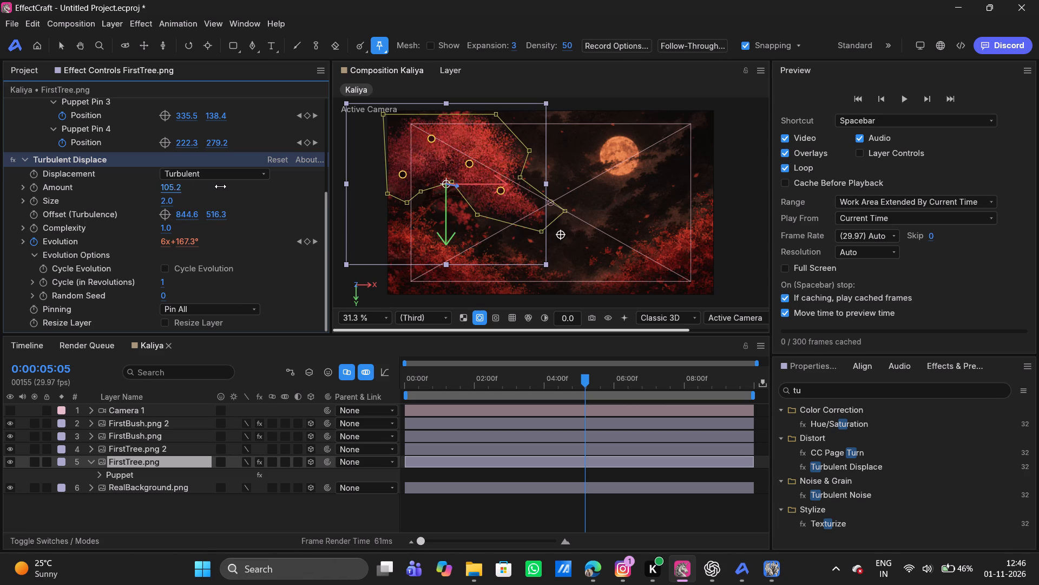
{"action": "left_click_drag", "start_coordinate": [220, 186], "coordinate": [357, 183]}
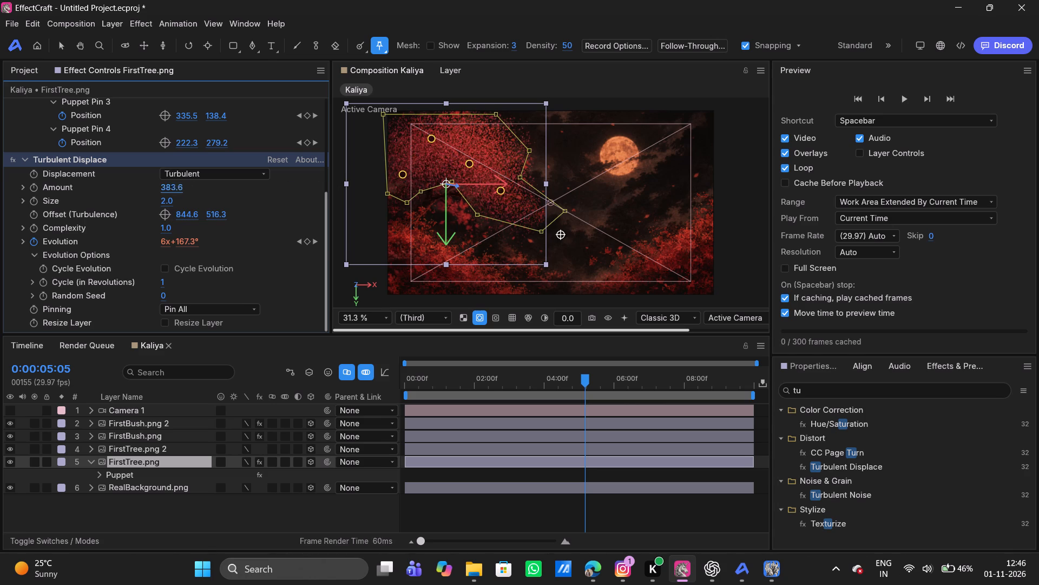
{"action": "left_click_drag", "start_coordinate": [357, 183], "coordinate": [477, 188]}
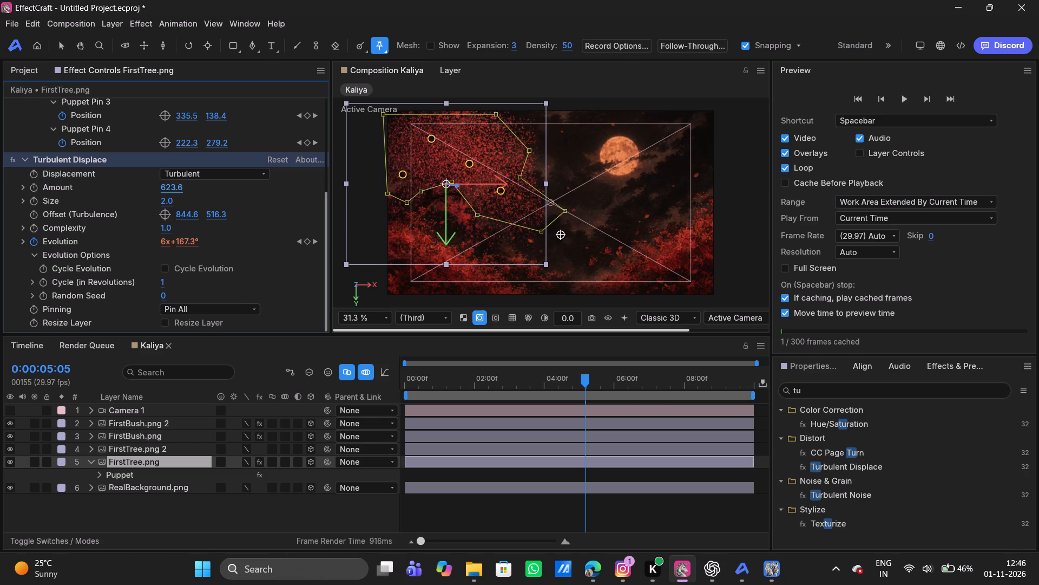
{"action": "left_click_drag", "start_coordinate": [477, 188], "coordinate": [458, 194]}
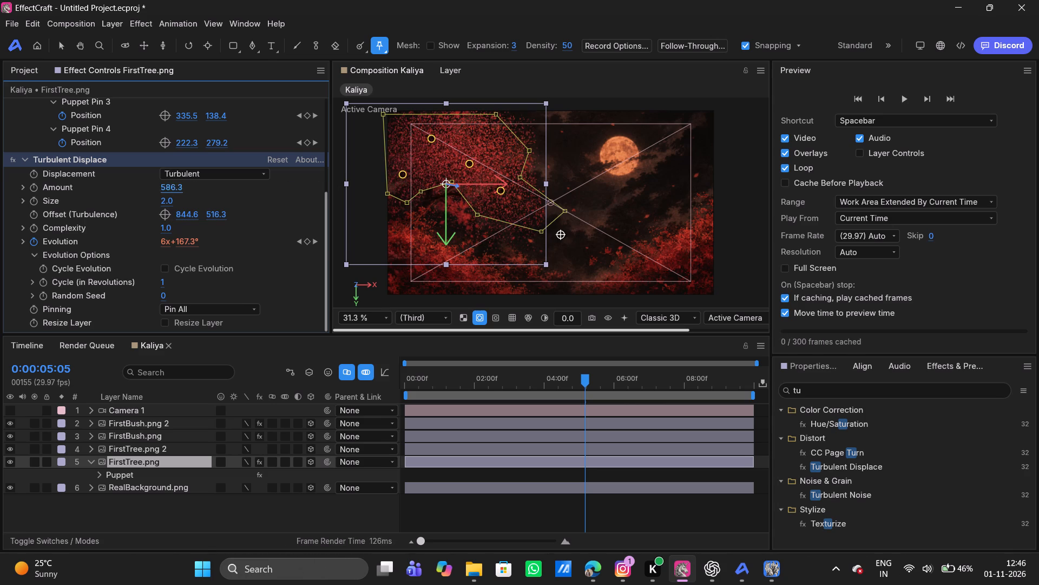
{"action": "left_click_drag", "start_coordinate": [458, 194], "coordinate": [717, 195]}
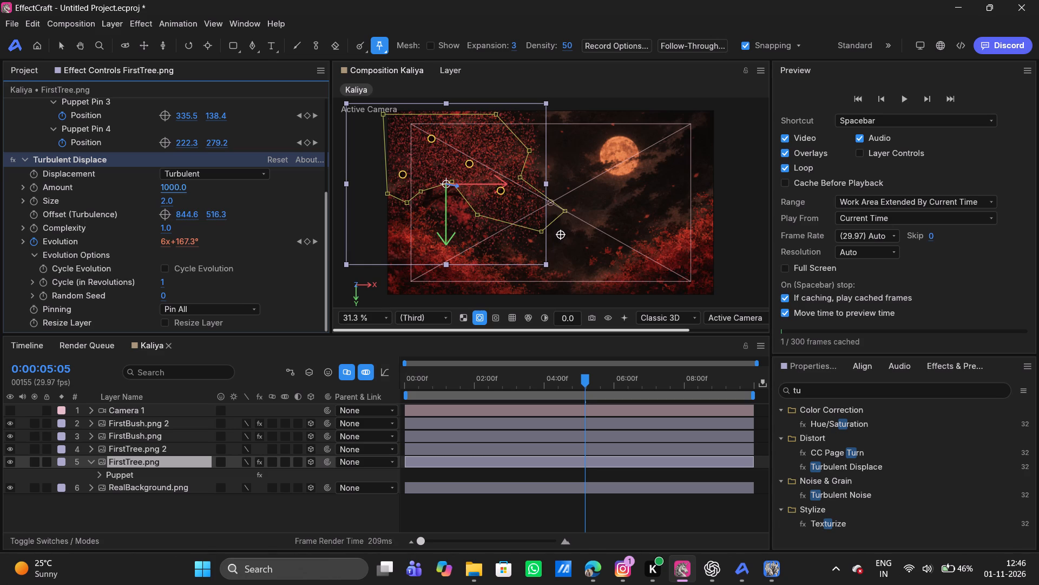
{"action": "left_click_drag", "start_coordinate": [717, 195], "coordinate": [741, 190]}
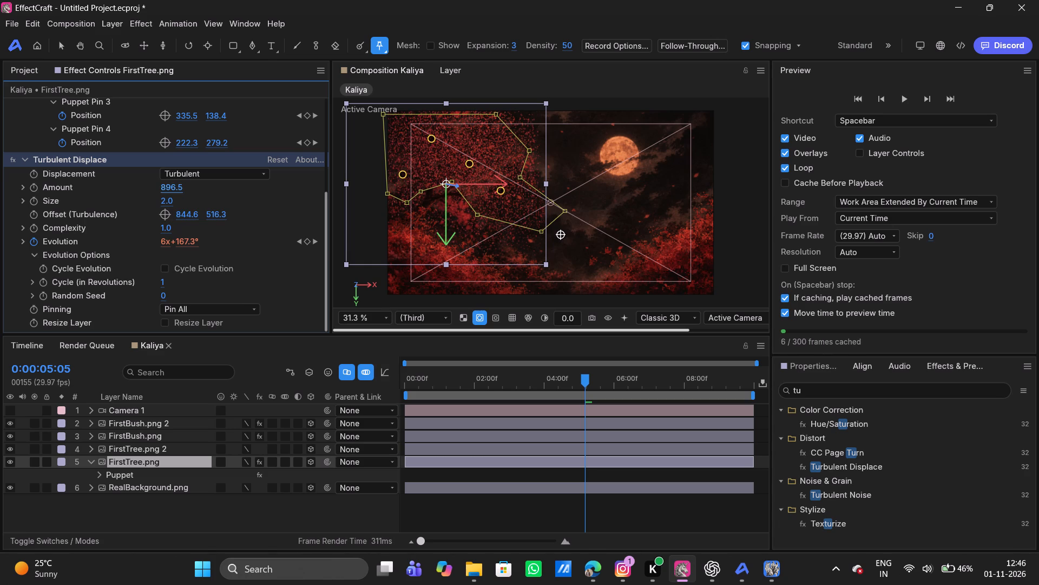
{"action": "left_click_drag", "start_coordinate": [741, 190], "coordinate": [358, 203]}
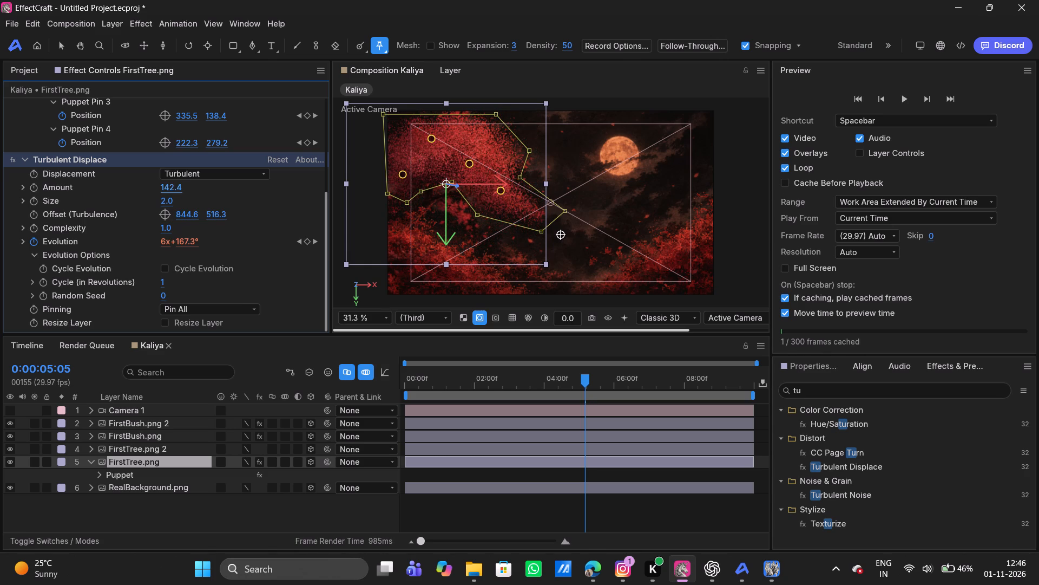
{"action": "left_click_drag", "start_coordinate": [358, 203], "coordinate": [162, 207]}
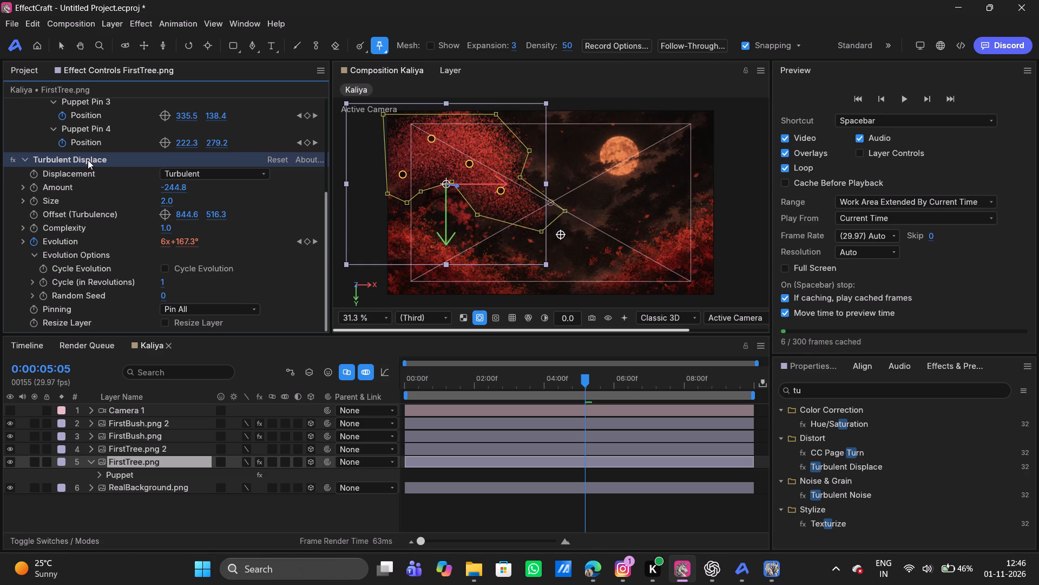
Delete the Turbulent Displace effect from the FirstTree.png layer and return the current time to 0:00:00:00.
{"action": "left_click", "coordinate": [89, 159]}
{"action": "key", "text": "Delete"}
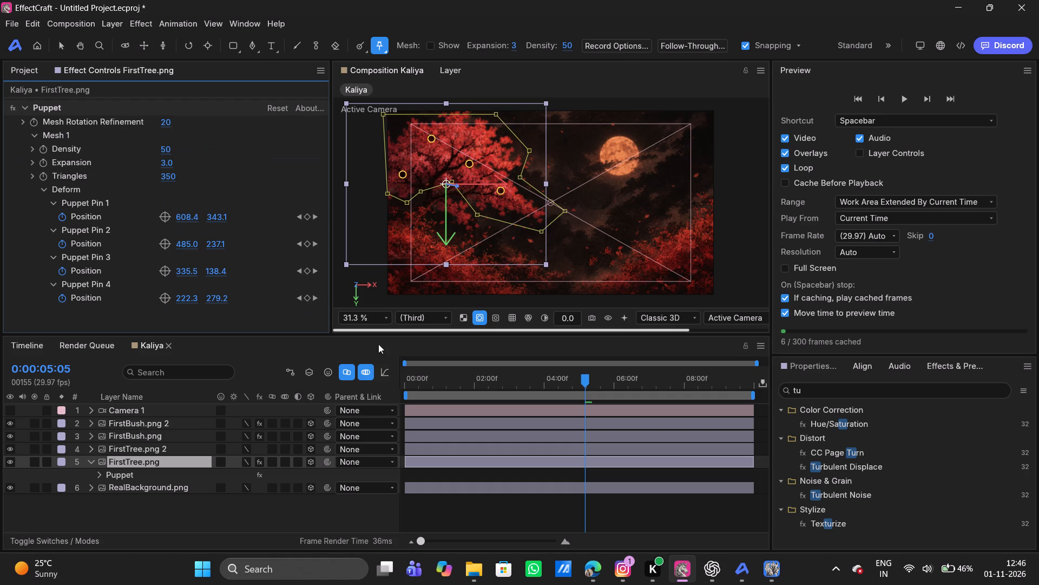
{"action": "left_click", "coordinate": [430, 383]}
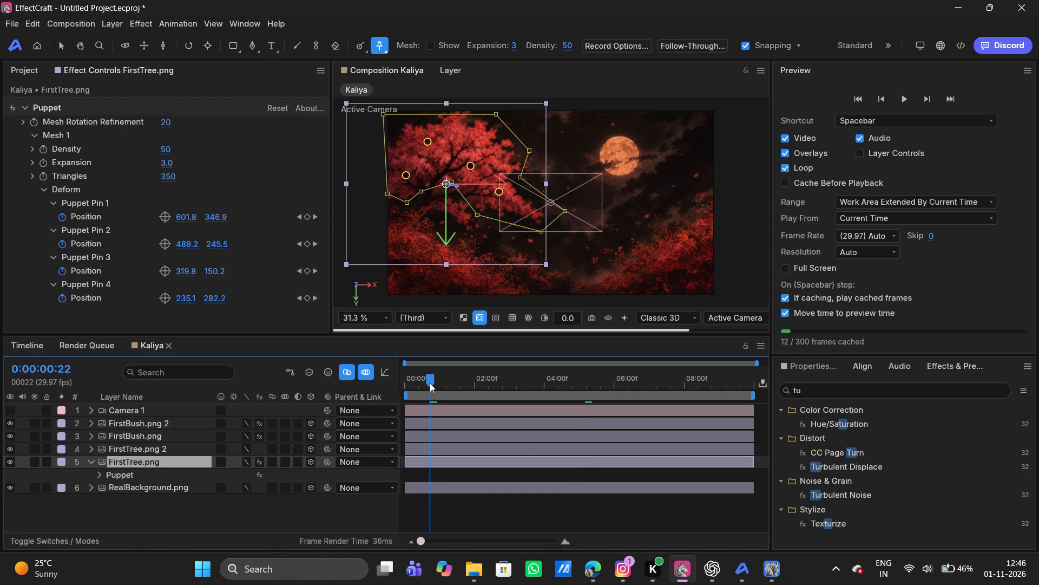
{"action": "left_click_drag", "start_coordinate": [430, 383], "coordinate": [377, 382]}
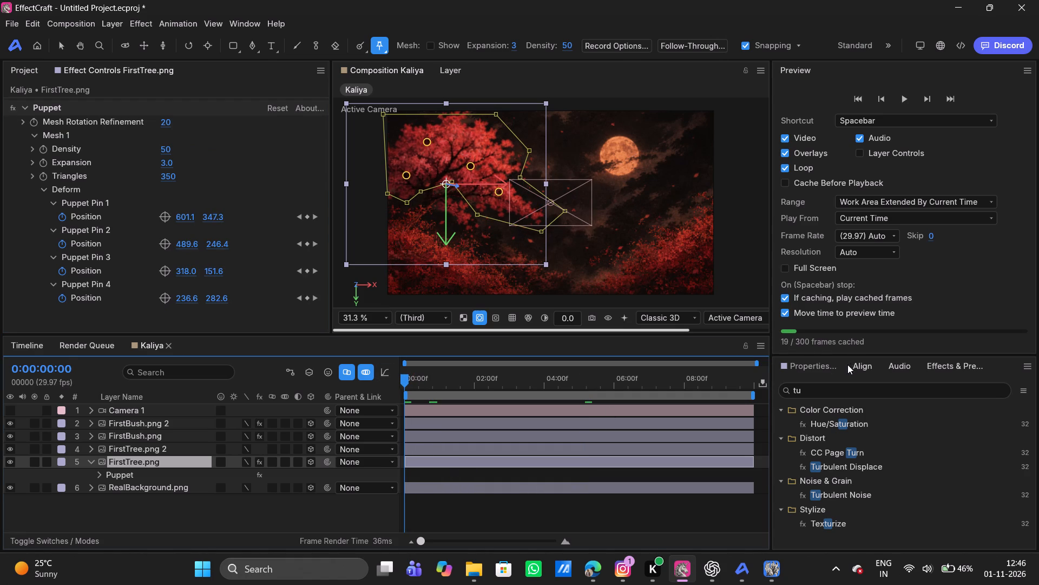
Search the effects for "glow" and apply the Stylize Glow effect to the FirstTree.png layer.
{"action": "left_click", "coordinate": [797, 389]}
{"action": "key", "text": "Right"}
{"action": "key", "text": "BackSpace"}
{"action": "key", "text": "BackSpace"}
{"action": "key", "text": "BackSpace"}
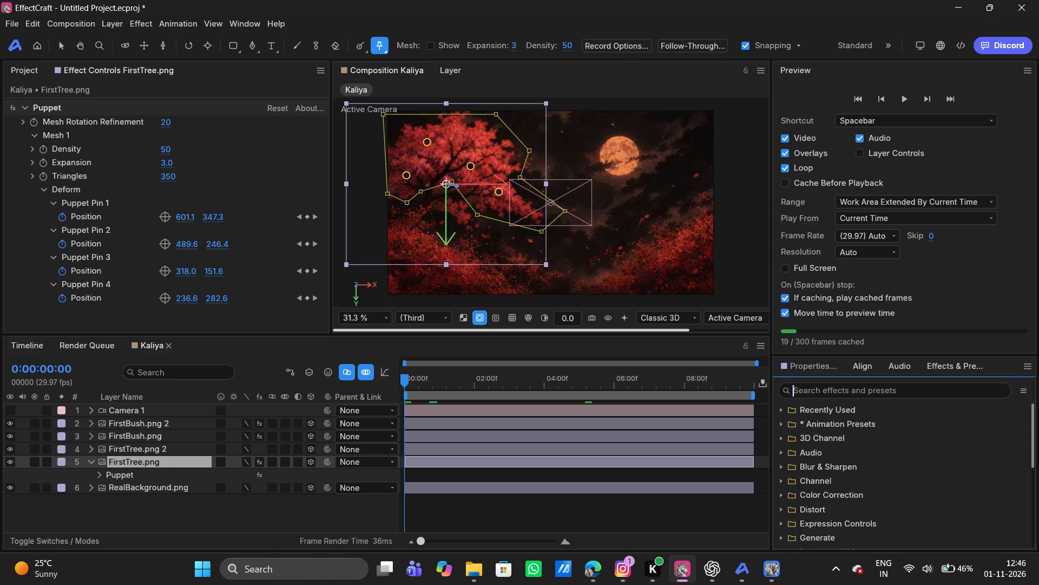
{"action": "type", "text": "glow"}
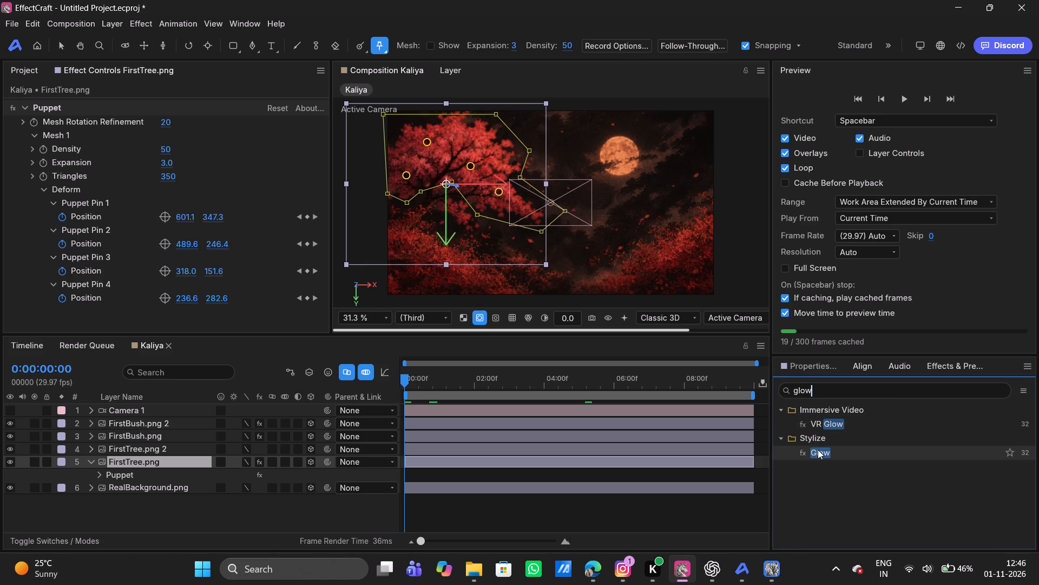
{"action": "left_click_drag", "start_coordinate": [818, 450], "coordinate": [526, 465]}
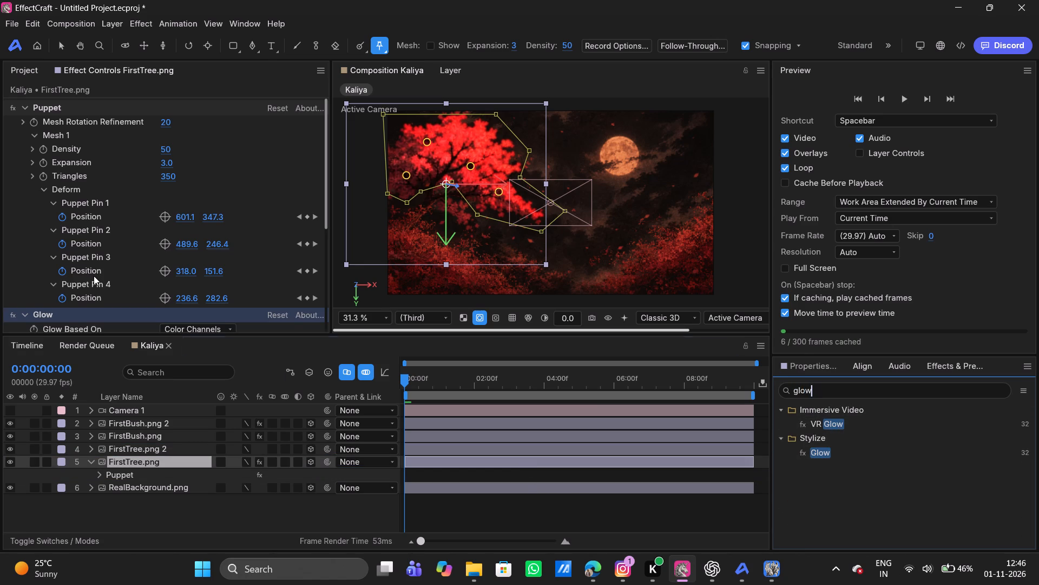
{"action": "scroll", "coordinate": [81, 265], "scroll_direction": "down", "scroll_amount": 4}
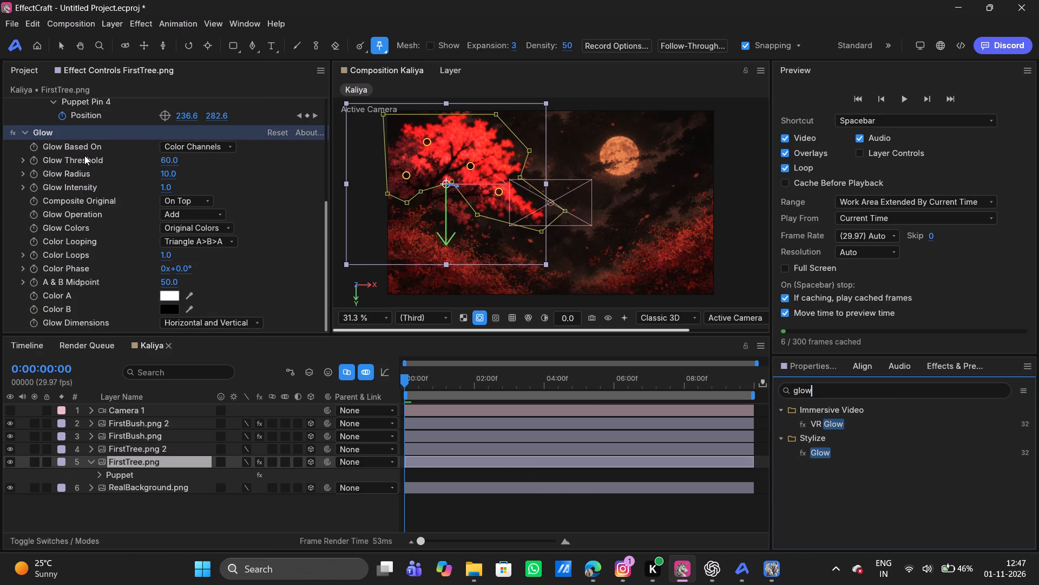
Apply the Glow effect to both the FirstBush.png and FirstBush.png 2 layers.
{"action": "left_click_drag", "start_coordinate": [812, 454], "coordinate": [465, 440]}
{"action": "left_click_drag", "start_coordinate": [806, 447], "coordinate": [521, 422]}
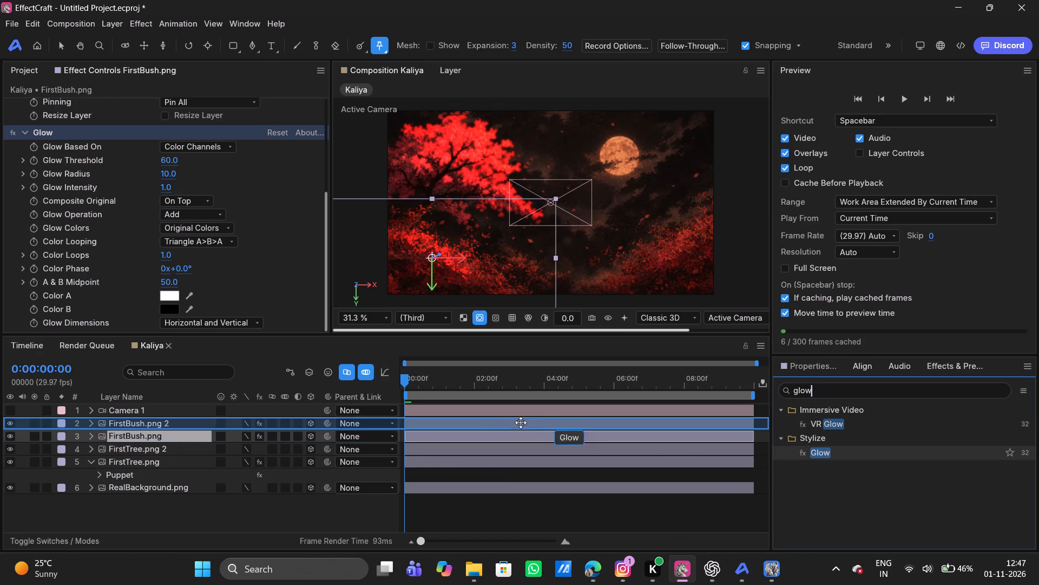
{"action": "left_click_drag", "start_coordinate": [521, 422], "coordinate": [499, 420]}
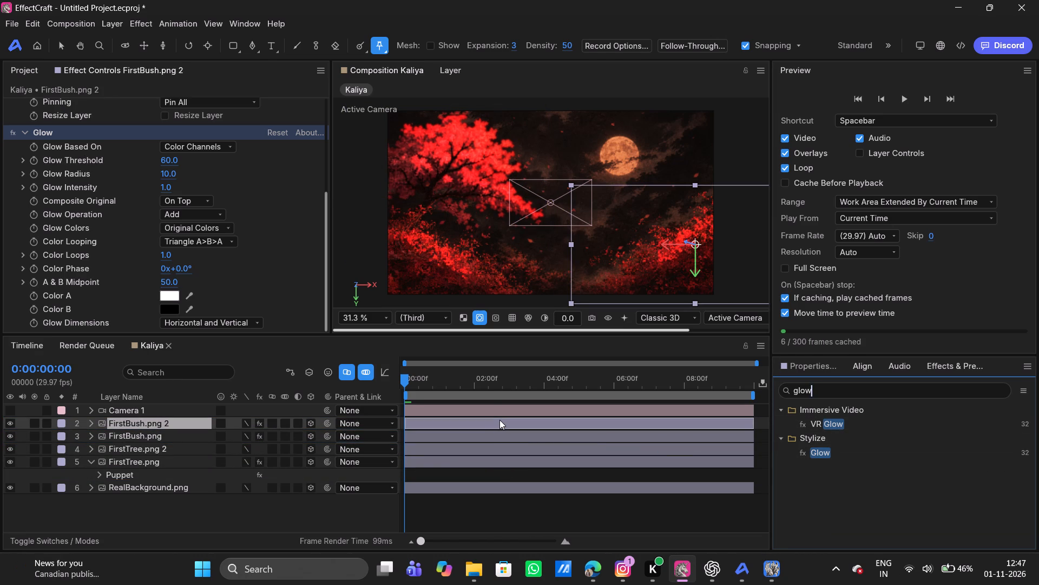
{"action": "left_click", "coordinate": [443, 459]}
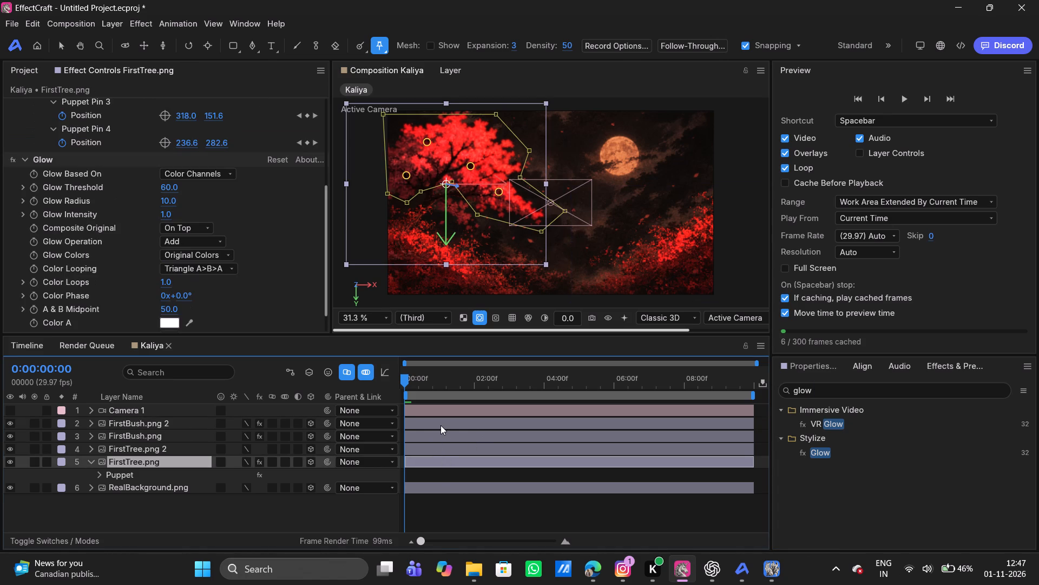
{"action": "left_click", "coordinate": [445, 511]}
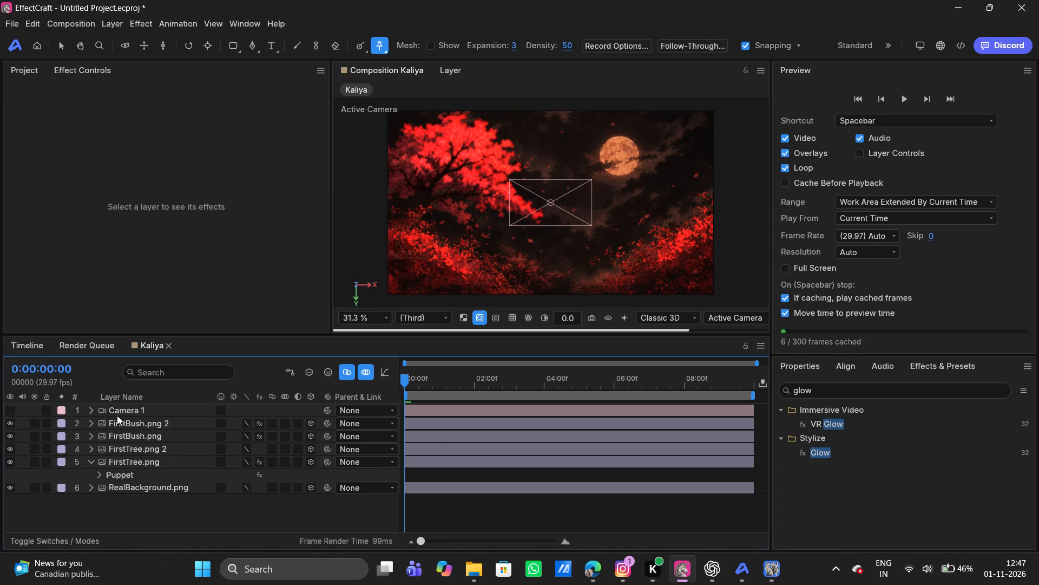
Draw an elliptical mask tightly around the moon on the RealBackground.png layer with the Ellipse Tool.
{"action": "left_click", "coordinate": [120, 489]}
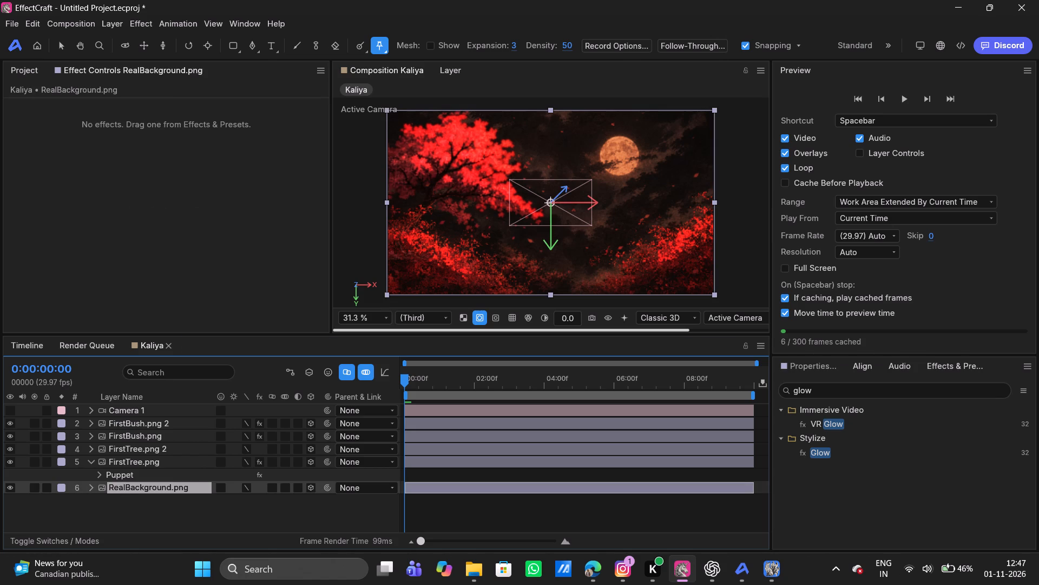
{"action": "scroll", "coordinate": [627, 167], "scroll_direction": "up", "scroll_amount": 2}
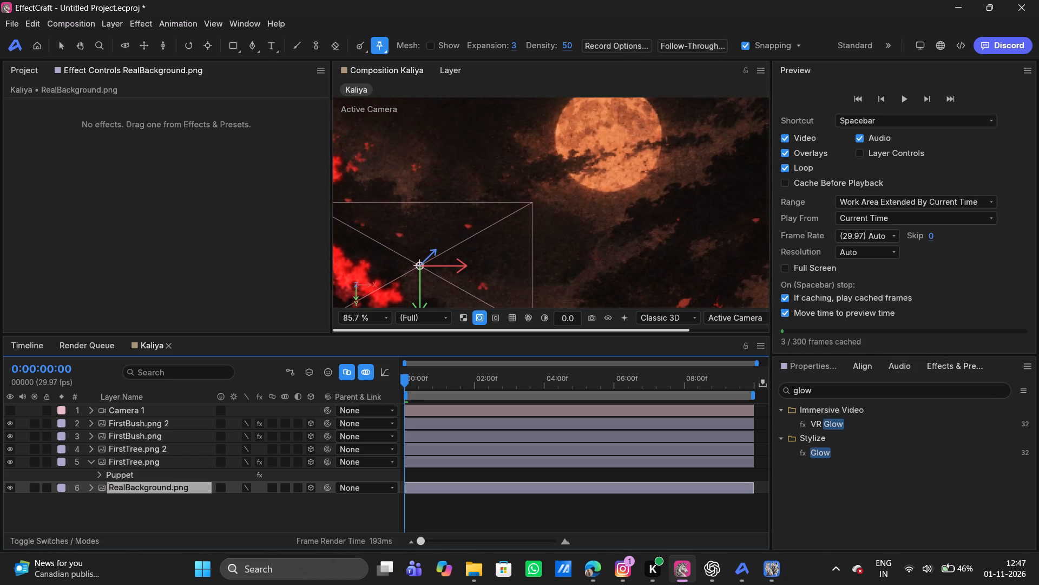
{"action": "scroll", "coordinate": [627, 167], "scroll_direction": "down", "scroll_amount": 1}
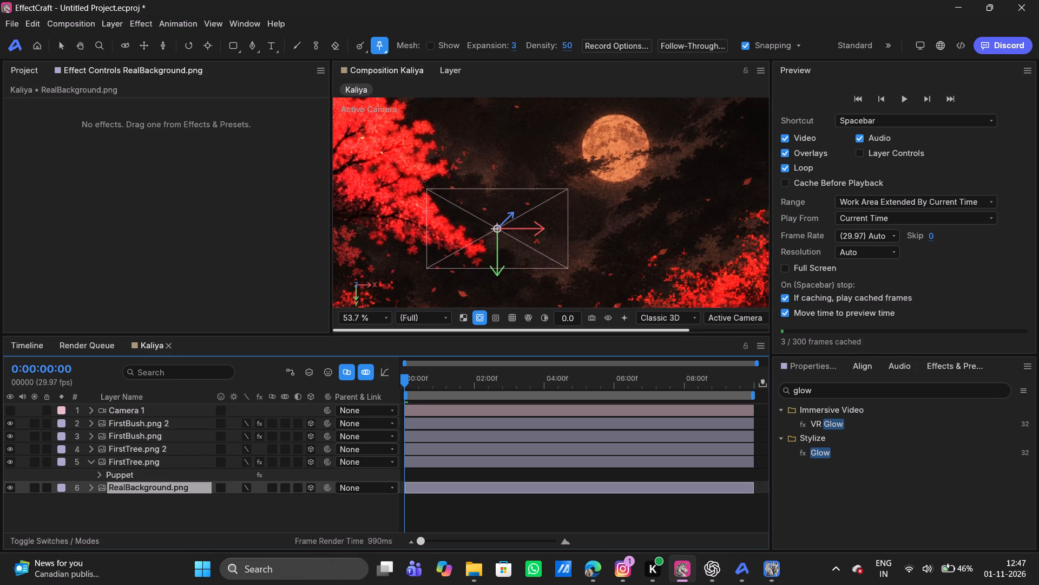
{"action": "left_click", "coordinate": [246, 47]}
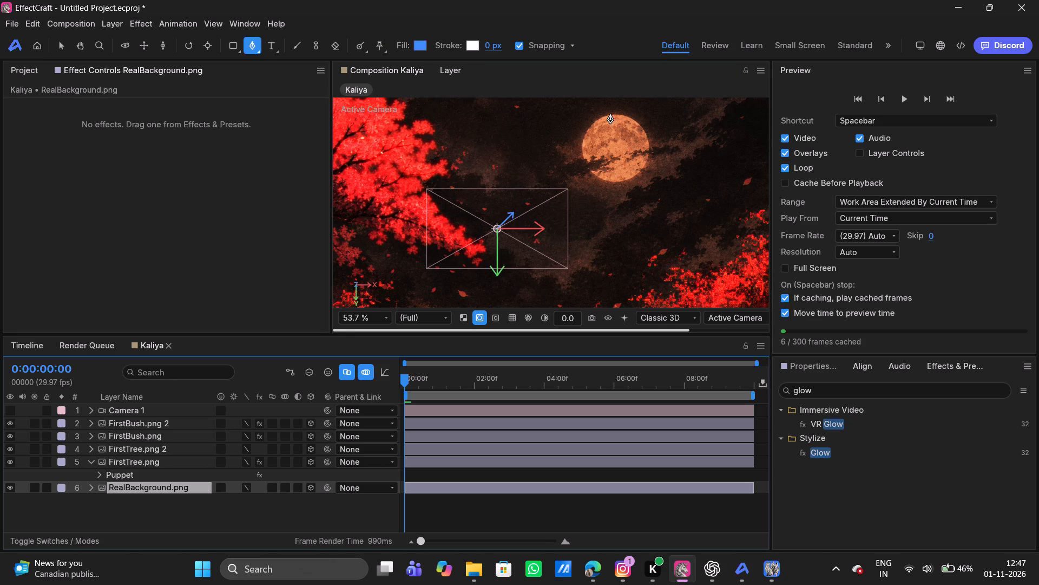
{"action": "left_click", "coordinate": [234, 47]}
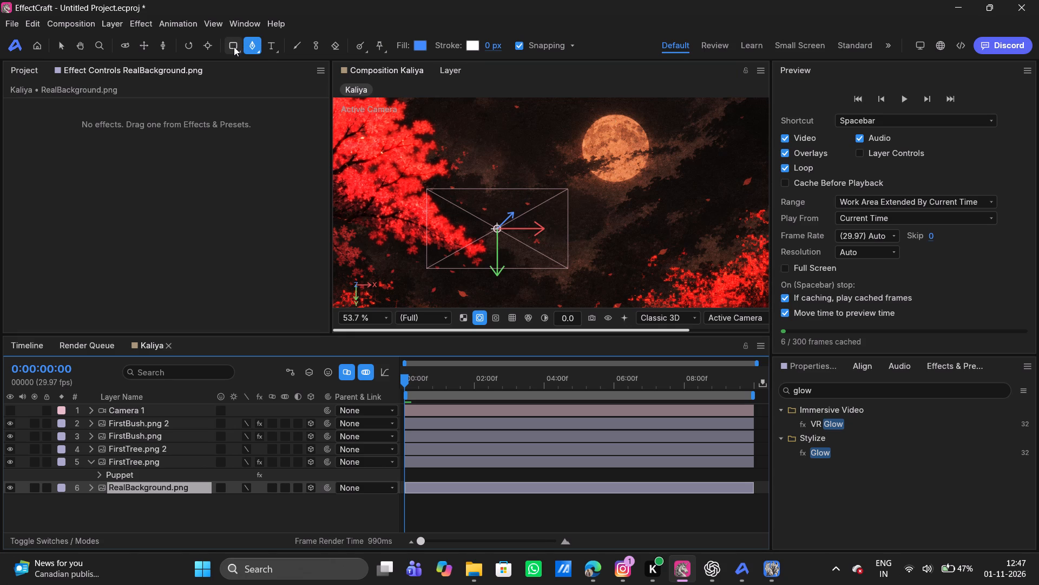
{"action": "right_click", "coordinate": [234, 47]}
{"action": "left_click", "coordinate": [234, 47]}
{"action": "right_click", "coordinate": [234, 47]}
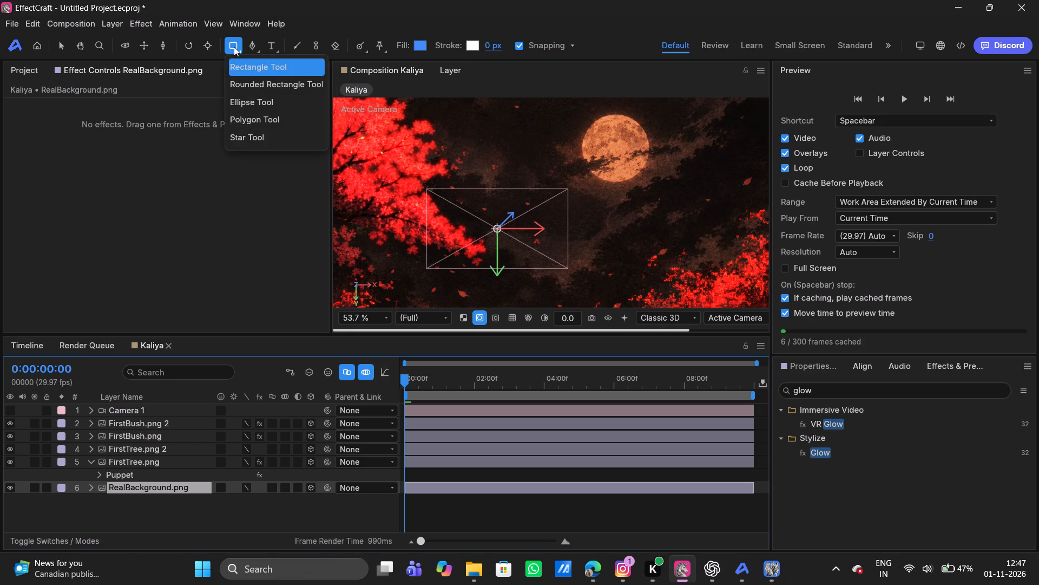
{"action": "left_click", "coordinate": [240, 104]}
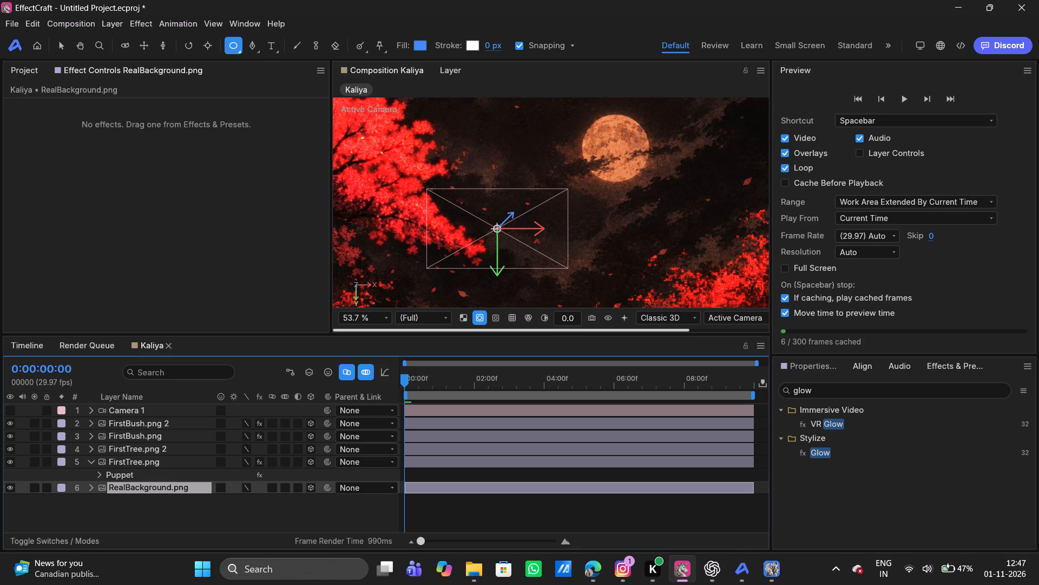
{"action": "left_click_drag", "start_coordinate": [581, 114], "coordinate": [650, 169], "text": "shift"}
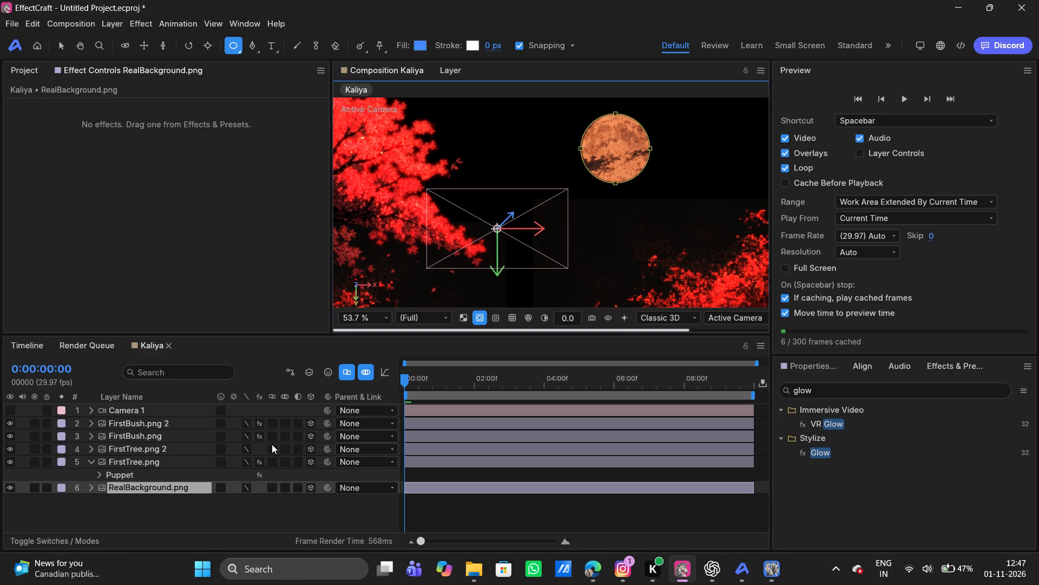
Duplicate the masked RealBackground.png layer and set the copy's Mask 1 mode to Subtract.
{"action": "key", "text": "ctrl+d"}
{"action": "left_click", "coordinate": [93, 488]}
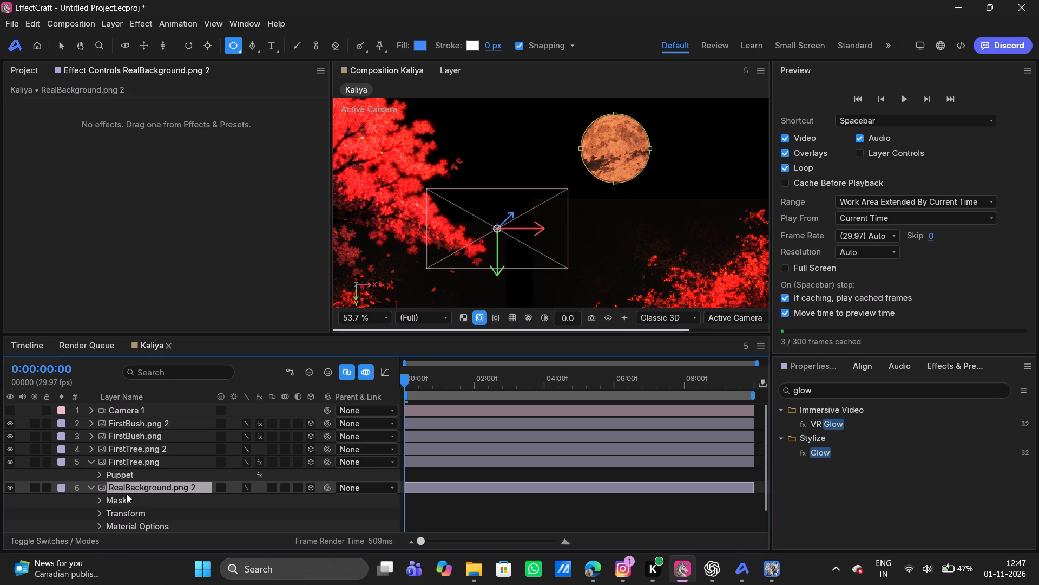
{"action": "left_click", "coordinate": [101, 500]}
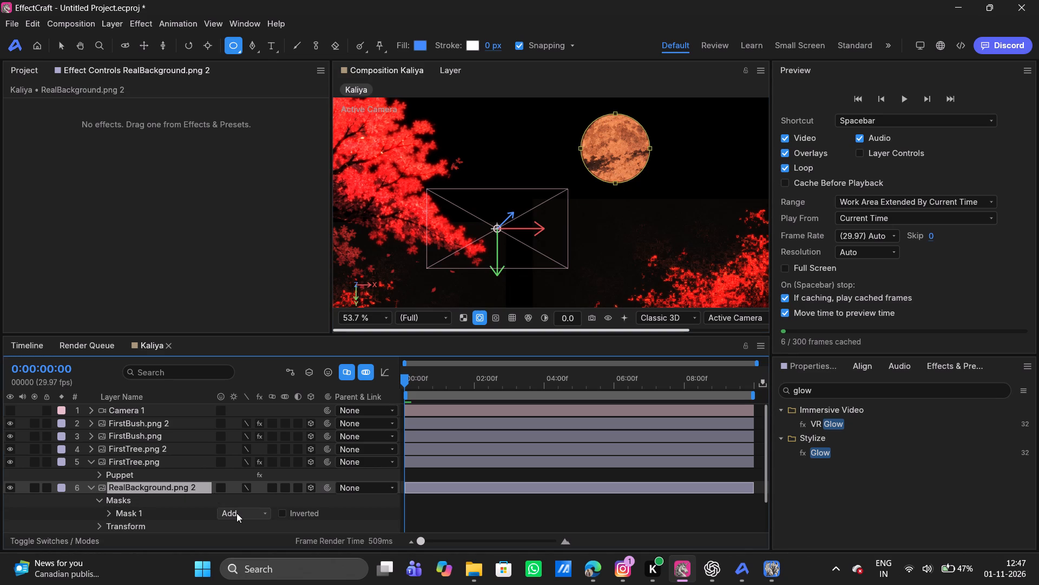
{"action": "left_click", "coordinate": [236, 513]}
{"action": "left_click", "coordinate": [239, 446]}
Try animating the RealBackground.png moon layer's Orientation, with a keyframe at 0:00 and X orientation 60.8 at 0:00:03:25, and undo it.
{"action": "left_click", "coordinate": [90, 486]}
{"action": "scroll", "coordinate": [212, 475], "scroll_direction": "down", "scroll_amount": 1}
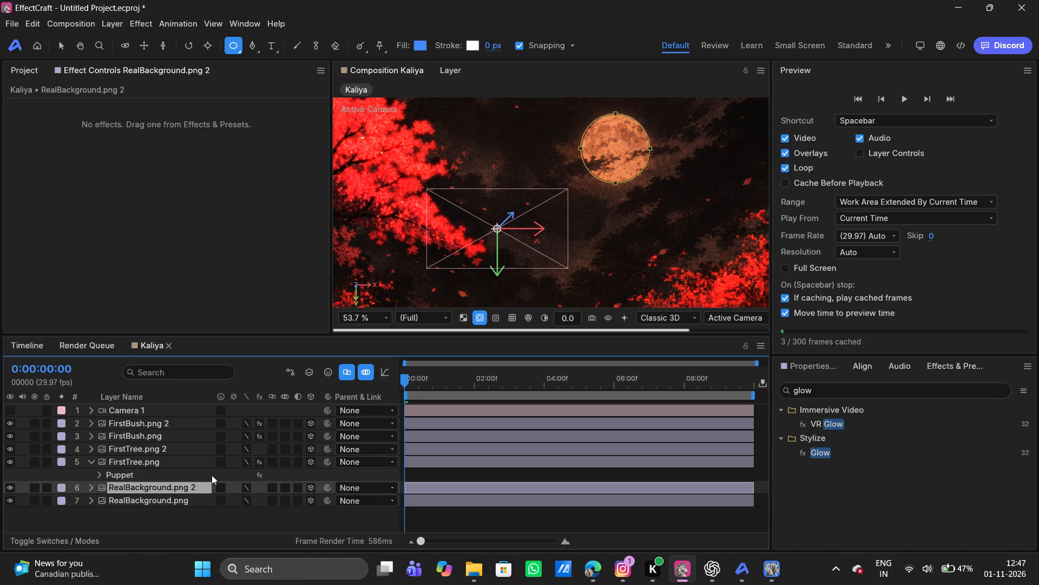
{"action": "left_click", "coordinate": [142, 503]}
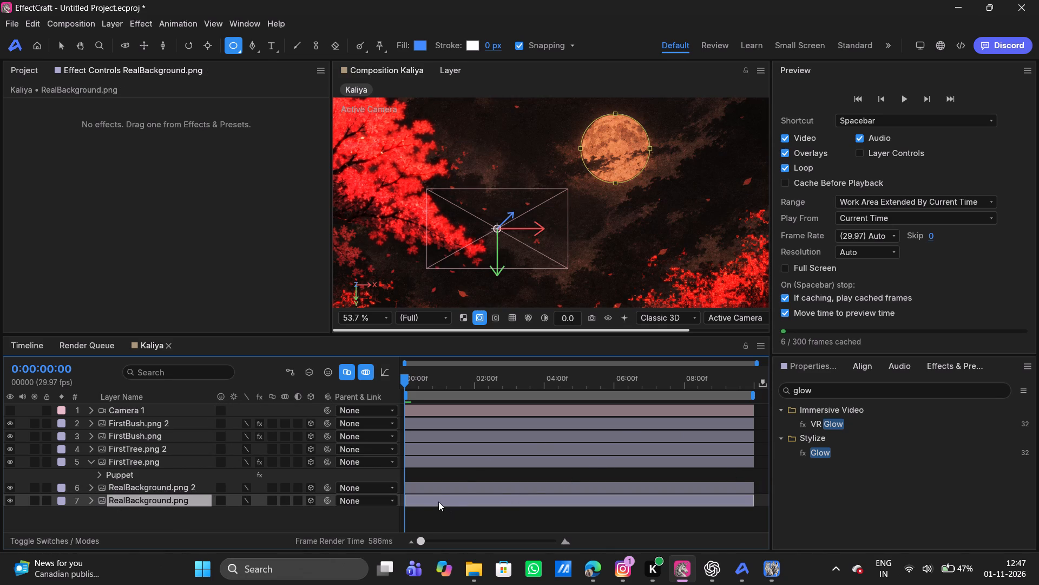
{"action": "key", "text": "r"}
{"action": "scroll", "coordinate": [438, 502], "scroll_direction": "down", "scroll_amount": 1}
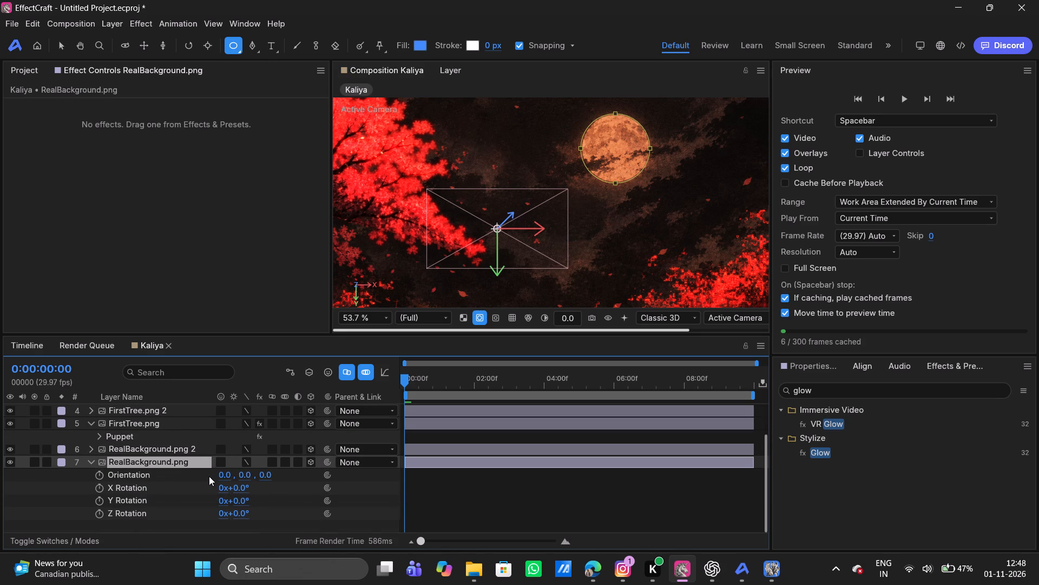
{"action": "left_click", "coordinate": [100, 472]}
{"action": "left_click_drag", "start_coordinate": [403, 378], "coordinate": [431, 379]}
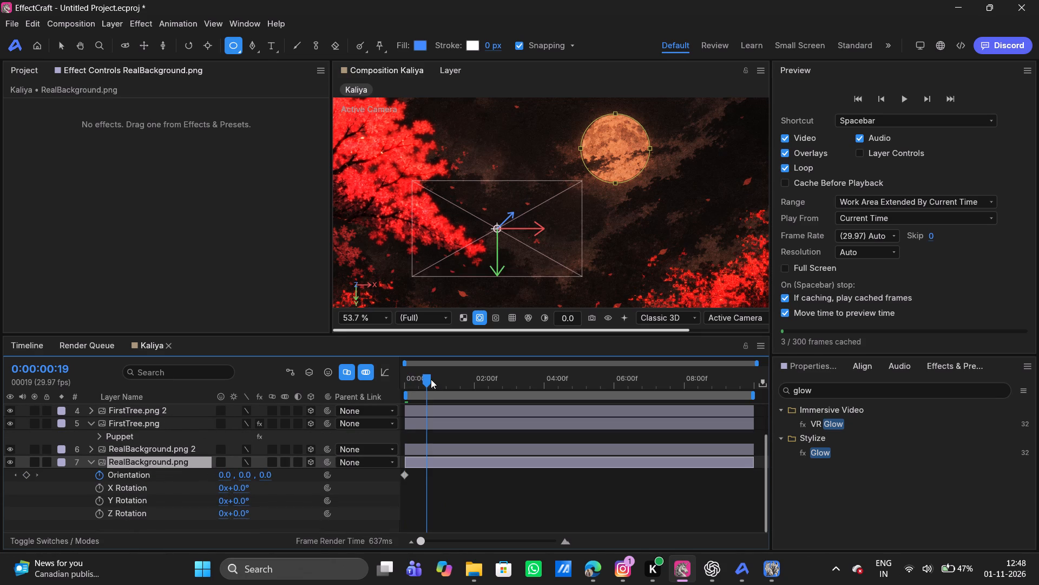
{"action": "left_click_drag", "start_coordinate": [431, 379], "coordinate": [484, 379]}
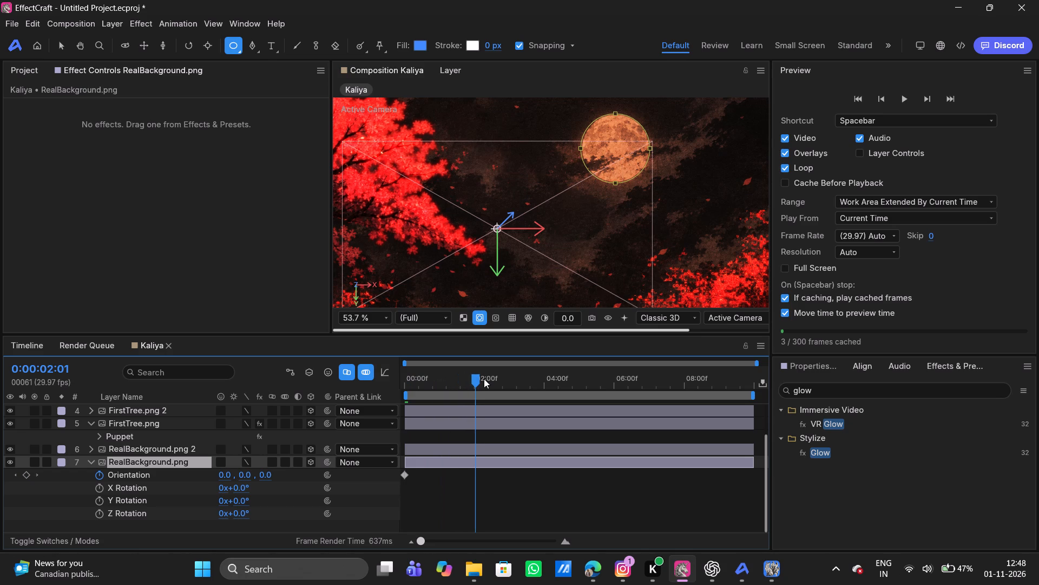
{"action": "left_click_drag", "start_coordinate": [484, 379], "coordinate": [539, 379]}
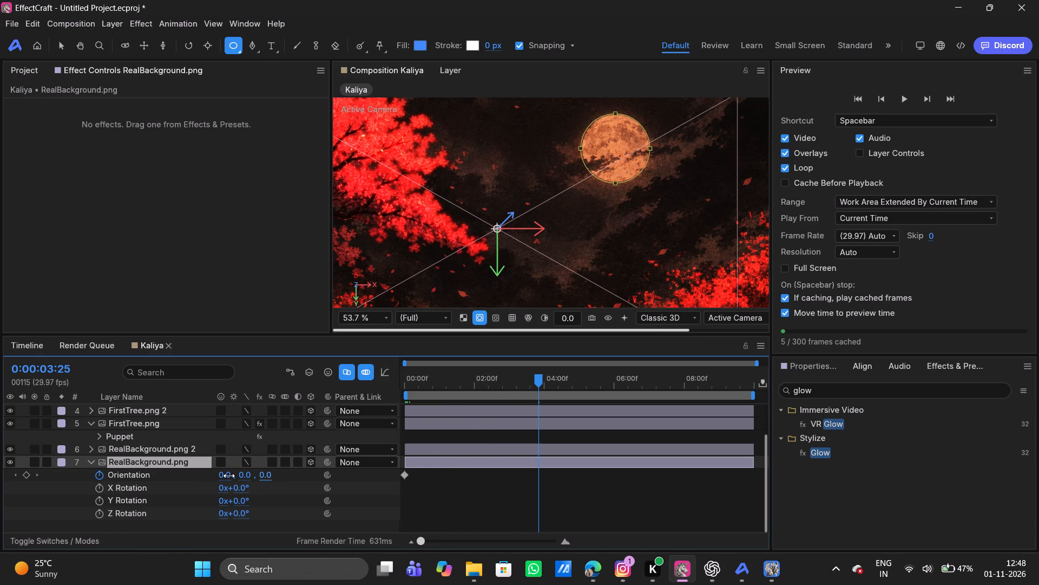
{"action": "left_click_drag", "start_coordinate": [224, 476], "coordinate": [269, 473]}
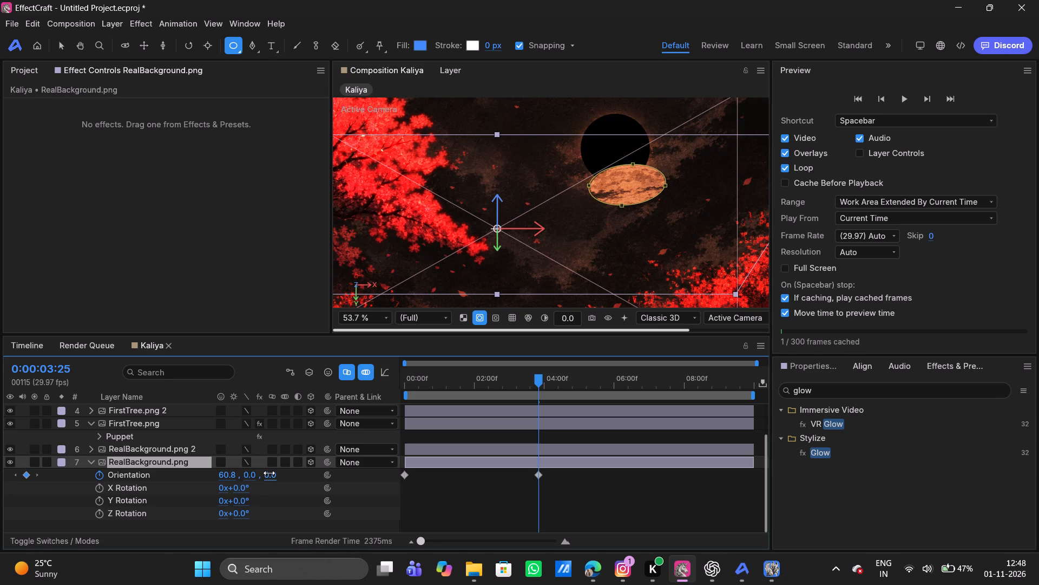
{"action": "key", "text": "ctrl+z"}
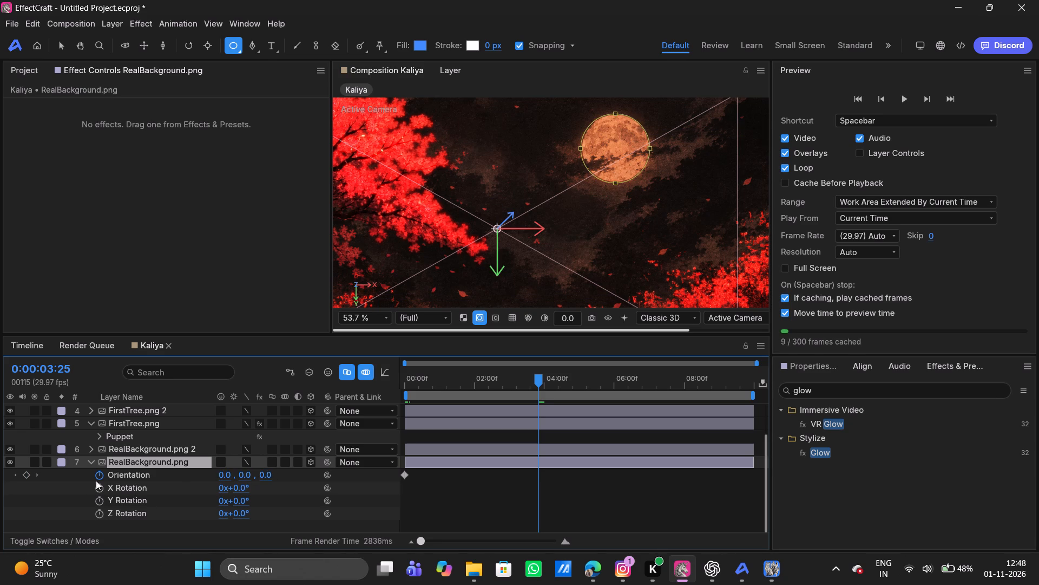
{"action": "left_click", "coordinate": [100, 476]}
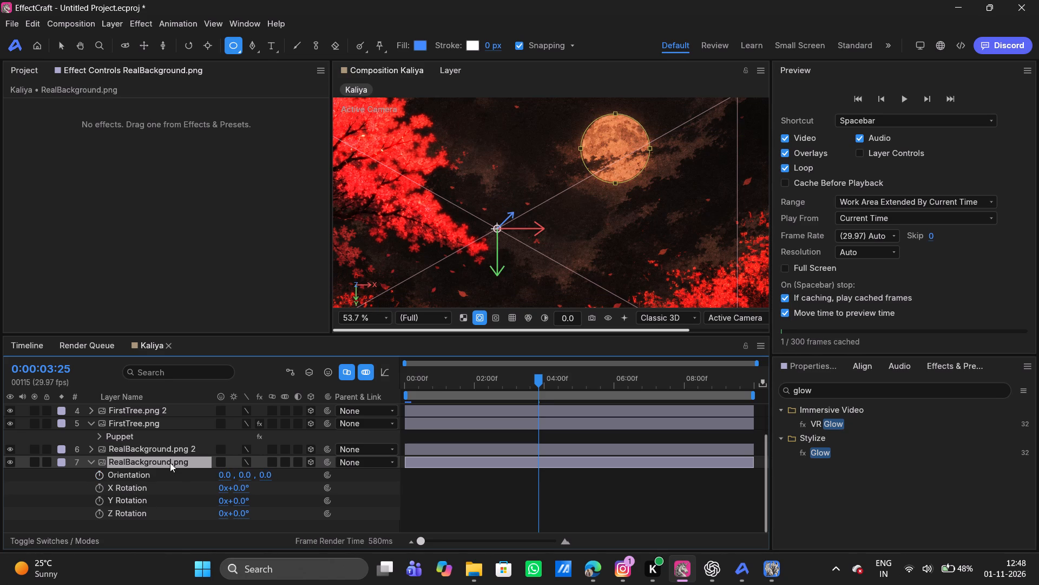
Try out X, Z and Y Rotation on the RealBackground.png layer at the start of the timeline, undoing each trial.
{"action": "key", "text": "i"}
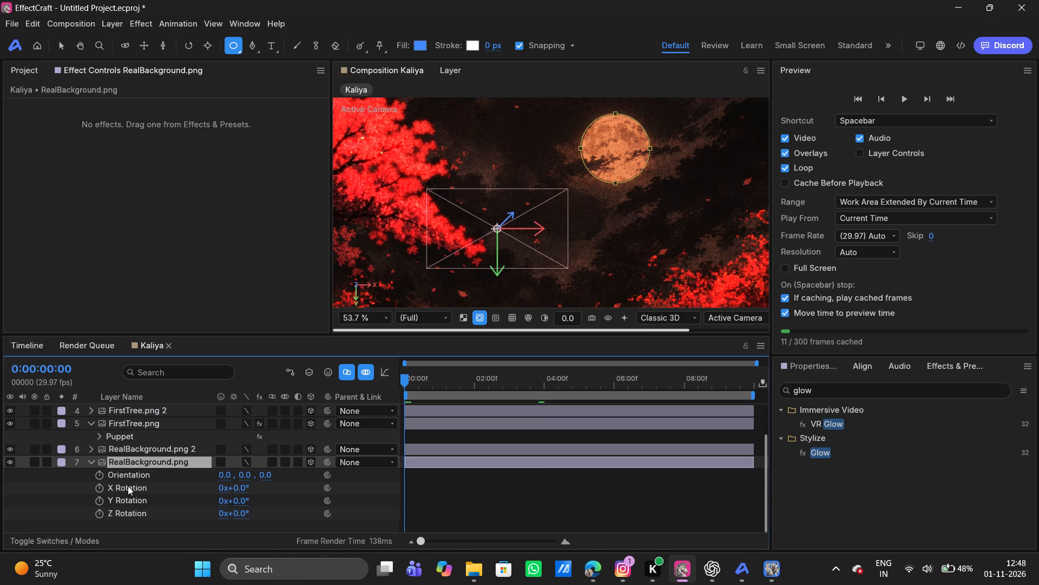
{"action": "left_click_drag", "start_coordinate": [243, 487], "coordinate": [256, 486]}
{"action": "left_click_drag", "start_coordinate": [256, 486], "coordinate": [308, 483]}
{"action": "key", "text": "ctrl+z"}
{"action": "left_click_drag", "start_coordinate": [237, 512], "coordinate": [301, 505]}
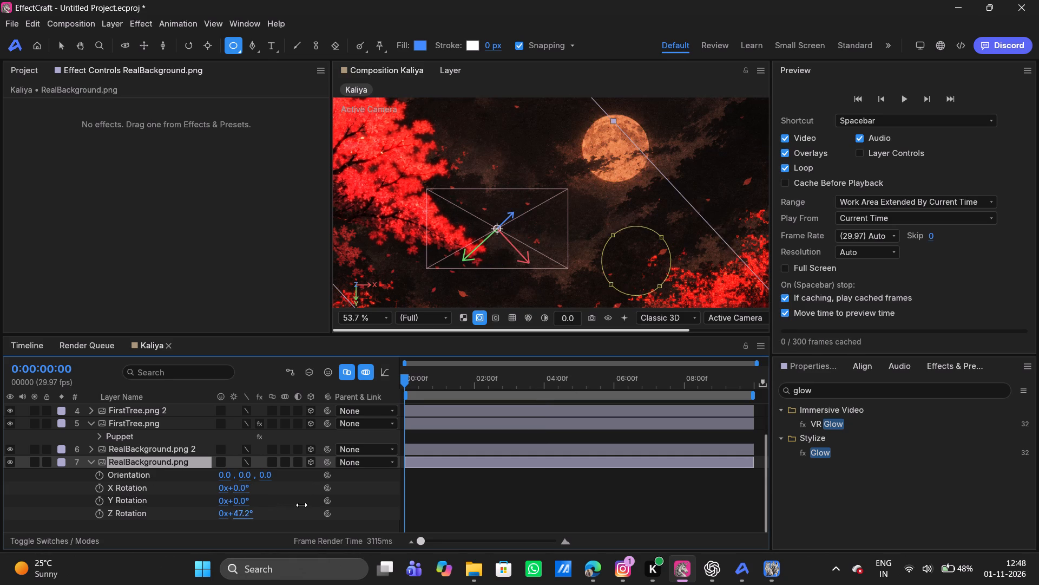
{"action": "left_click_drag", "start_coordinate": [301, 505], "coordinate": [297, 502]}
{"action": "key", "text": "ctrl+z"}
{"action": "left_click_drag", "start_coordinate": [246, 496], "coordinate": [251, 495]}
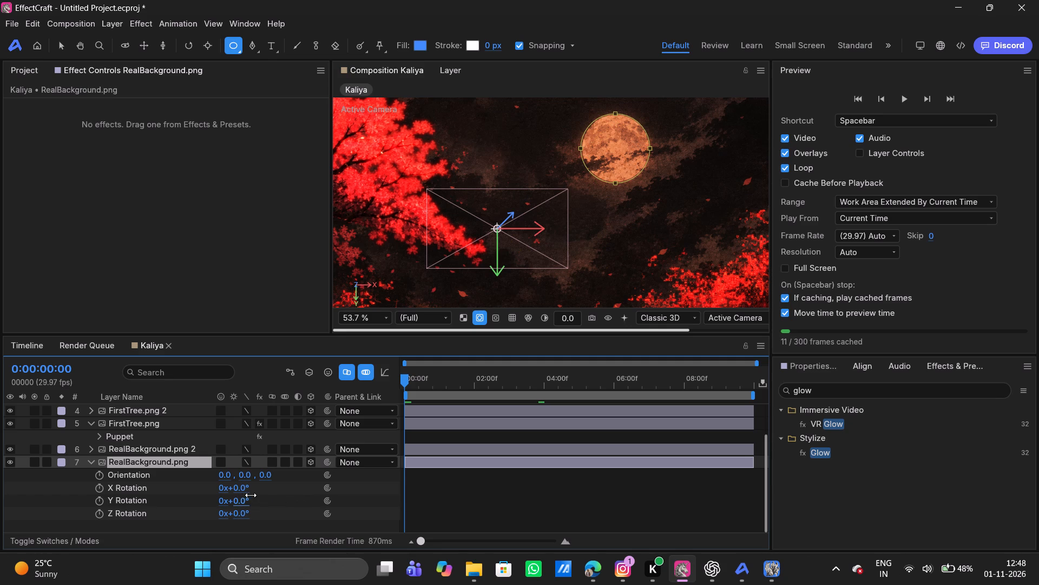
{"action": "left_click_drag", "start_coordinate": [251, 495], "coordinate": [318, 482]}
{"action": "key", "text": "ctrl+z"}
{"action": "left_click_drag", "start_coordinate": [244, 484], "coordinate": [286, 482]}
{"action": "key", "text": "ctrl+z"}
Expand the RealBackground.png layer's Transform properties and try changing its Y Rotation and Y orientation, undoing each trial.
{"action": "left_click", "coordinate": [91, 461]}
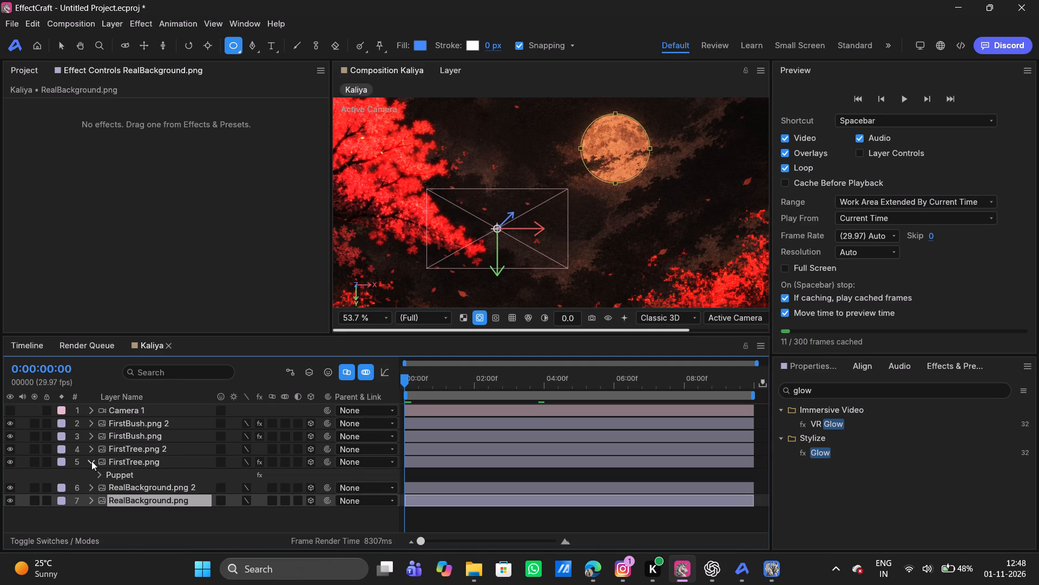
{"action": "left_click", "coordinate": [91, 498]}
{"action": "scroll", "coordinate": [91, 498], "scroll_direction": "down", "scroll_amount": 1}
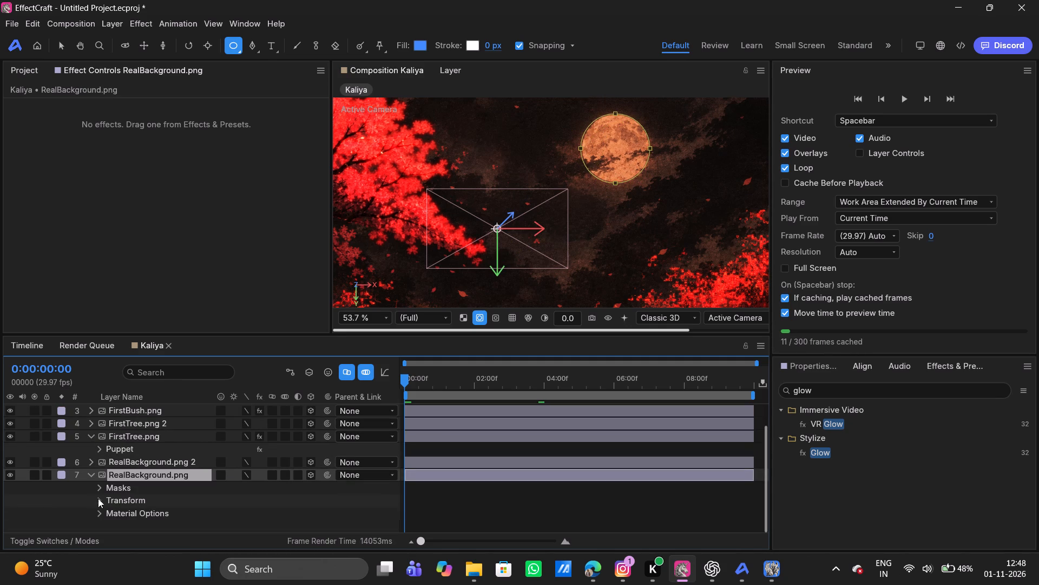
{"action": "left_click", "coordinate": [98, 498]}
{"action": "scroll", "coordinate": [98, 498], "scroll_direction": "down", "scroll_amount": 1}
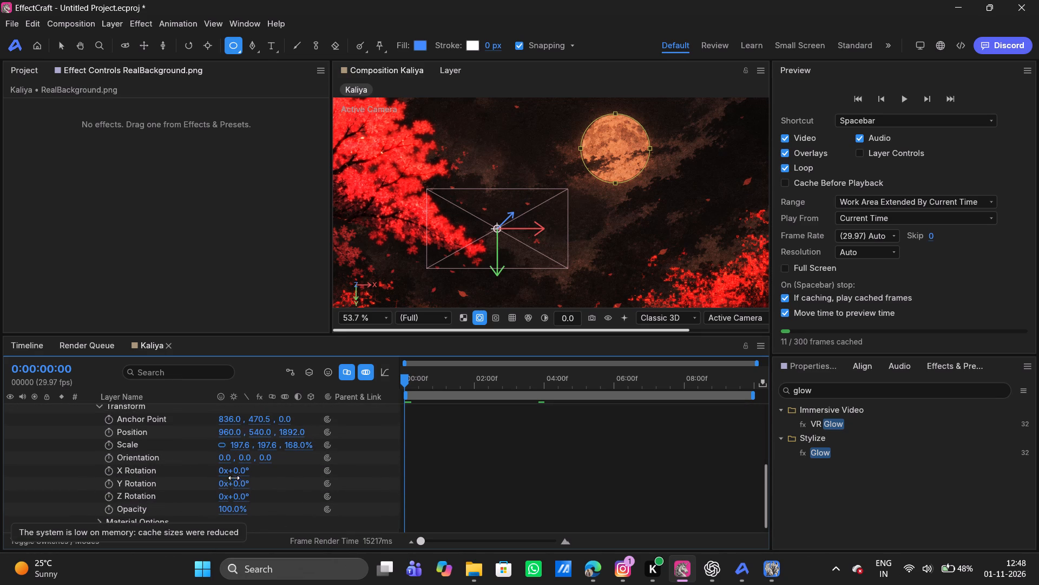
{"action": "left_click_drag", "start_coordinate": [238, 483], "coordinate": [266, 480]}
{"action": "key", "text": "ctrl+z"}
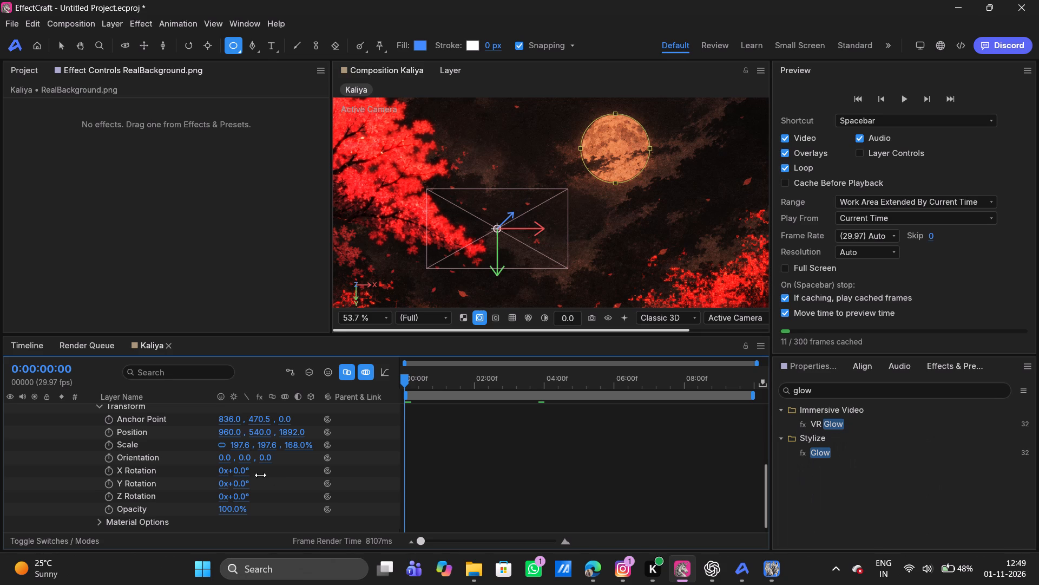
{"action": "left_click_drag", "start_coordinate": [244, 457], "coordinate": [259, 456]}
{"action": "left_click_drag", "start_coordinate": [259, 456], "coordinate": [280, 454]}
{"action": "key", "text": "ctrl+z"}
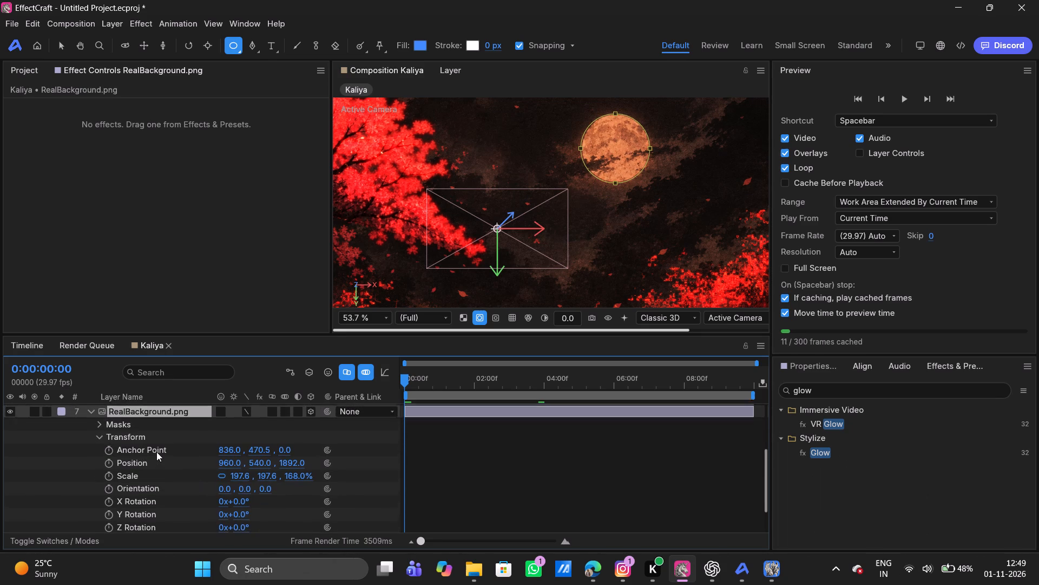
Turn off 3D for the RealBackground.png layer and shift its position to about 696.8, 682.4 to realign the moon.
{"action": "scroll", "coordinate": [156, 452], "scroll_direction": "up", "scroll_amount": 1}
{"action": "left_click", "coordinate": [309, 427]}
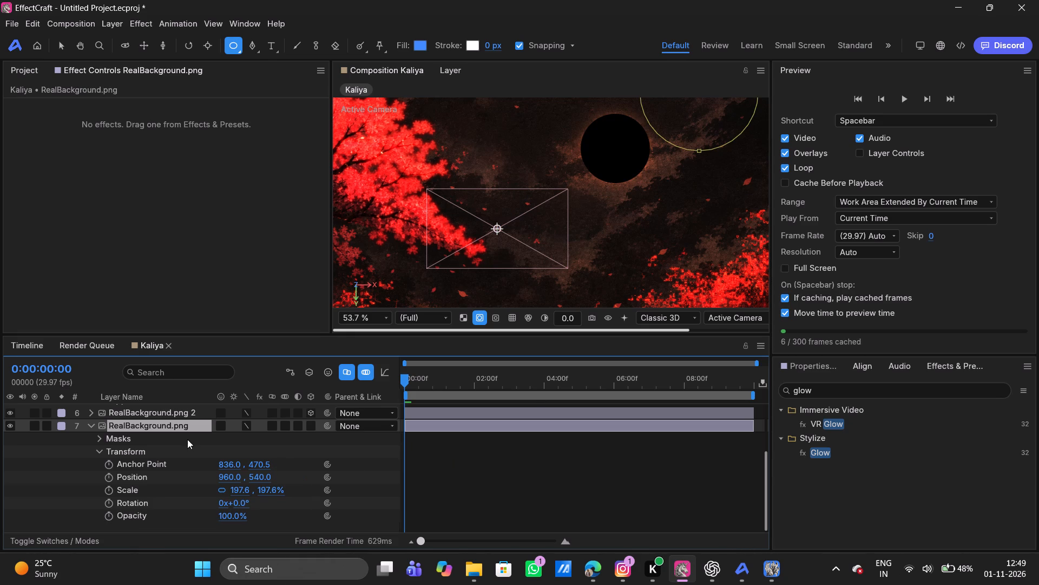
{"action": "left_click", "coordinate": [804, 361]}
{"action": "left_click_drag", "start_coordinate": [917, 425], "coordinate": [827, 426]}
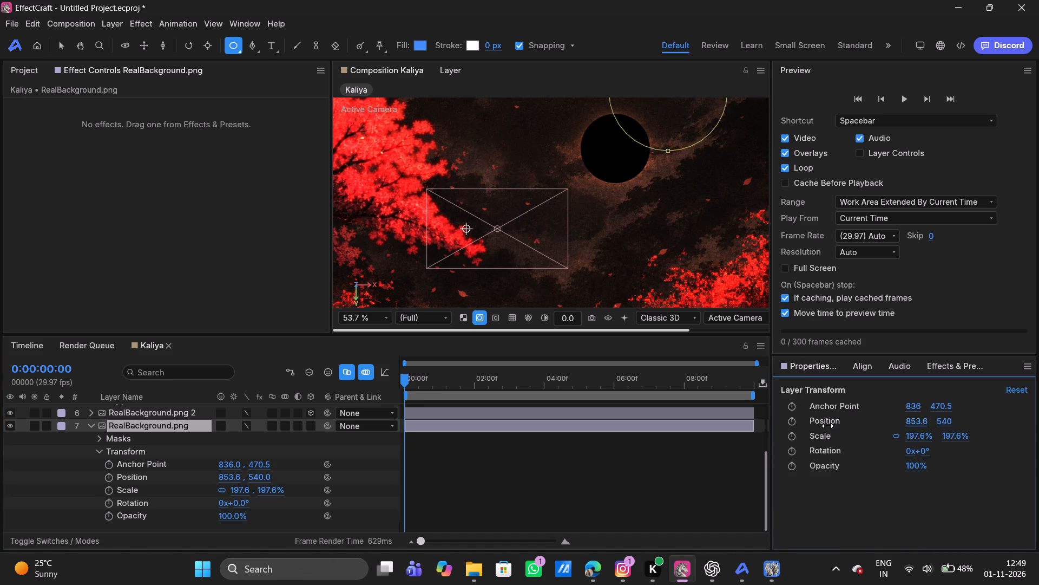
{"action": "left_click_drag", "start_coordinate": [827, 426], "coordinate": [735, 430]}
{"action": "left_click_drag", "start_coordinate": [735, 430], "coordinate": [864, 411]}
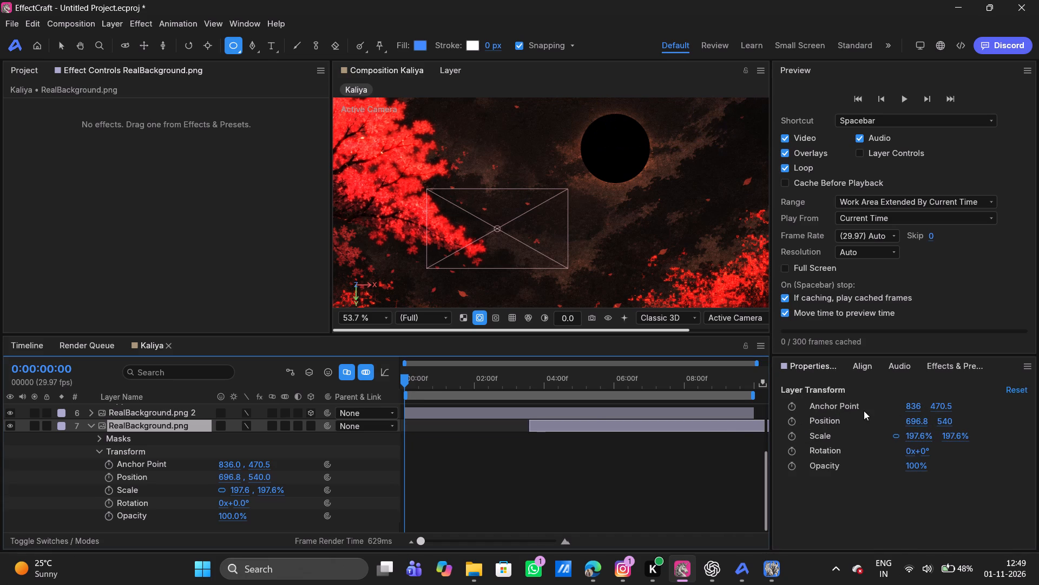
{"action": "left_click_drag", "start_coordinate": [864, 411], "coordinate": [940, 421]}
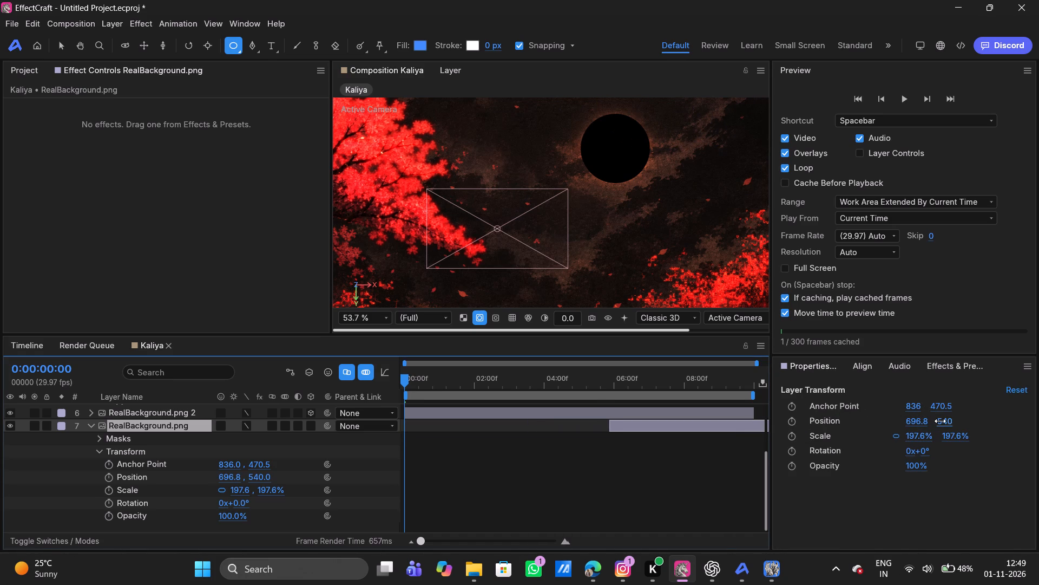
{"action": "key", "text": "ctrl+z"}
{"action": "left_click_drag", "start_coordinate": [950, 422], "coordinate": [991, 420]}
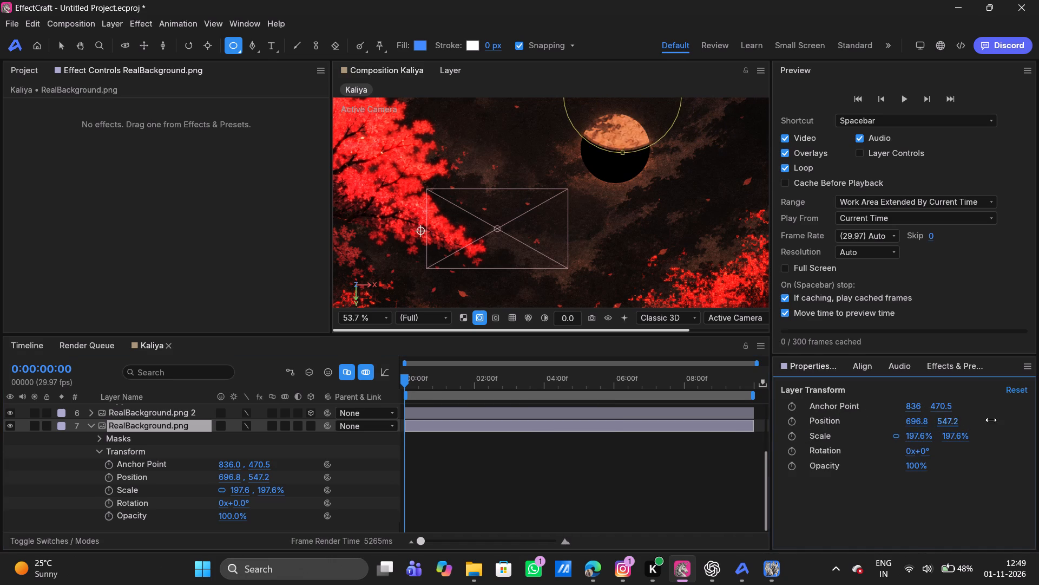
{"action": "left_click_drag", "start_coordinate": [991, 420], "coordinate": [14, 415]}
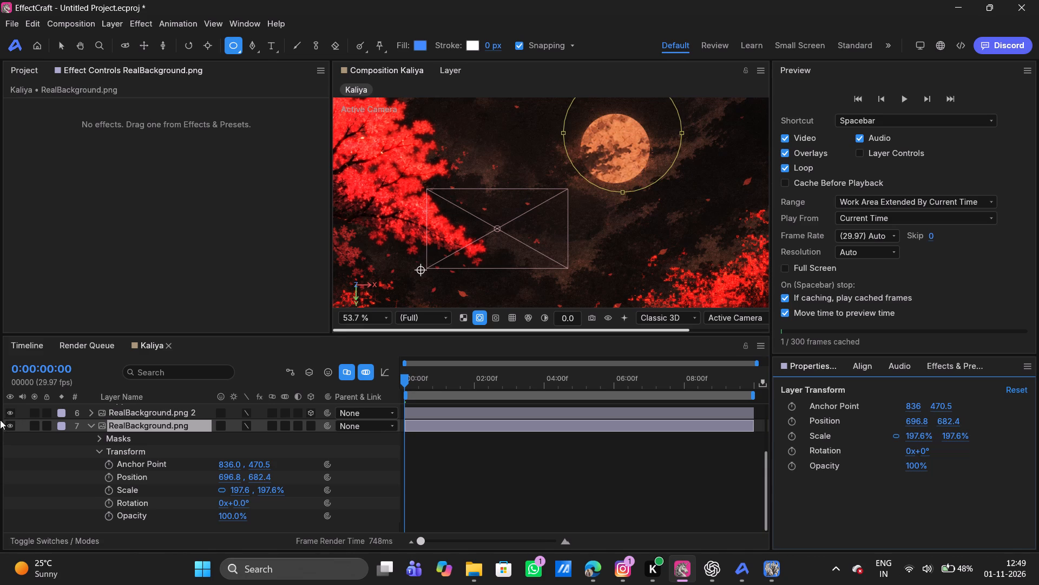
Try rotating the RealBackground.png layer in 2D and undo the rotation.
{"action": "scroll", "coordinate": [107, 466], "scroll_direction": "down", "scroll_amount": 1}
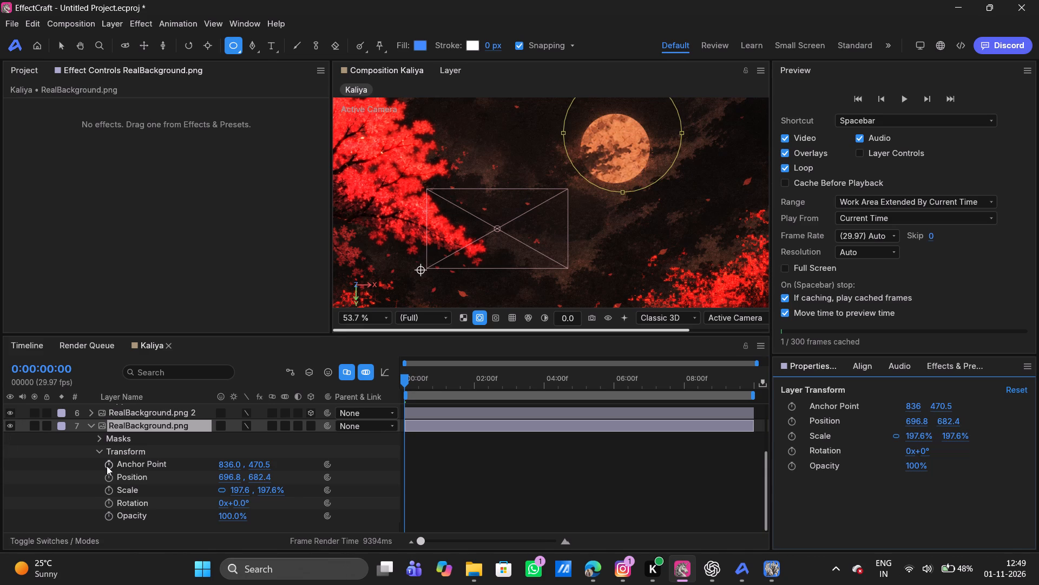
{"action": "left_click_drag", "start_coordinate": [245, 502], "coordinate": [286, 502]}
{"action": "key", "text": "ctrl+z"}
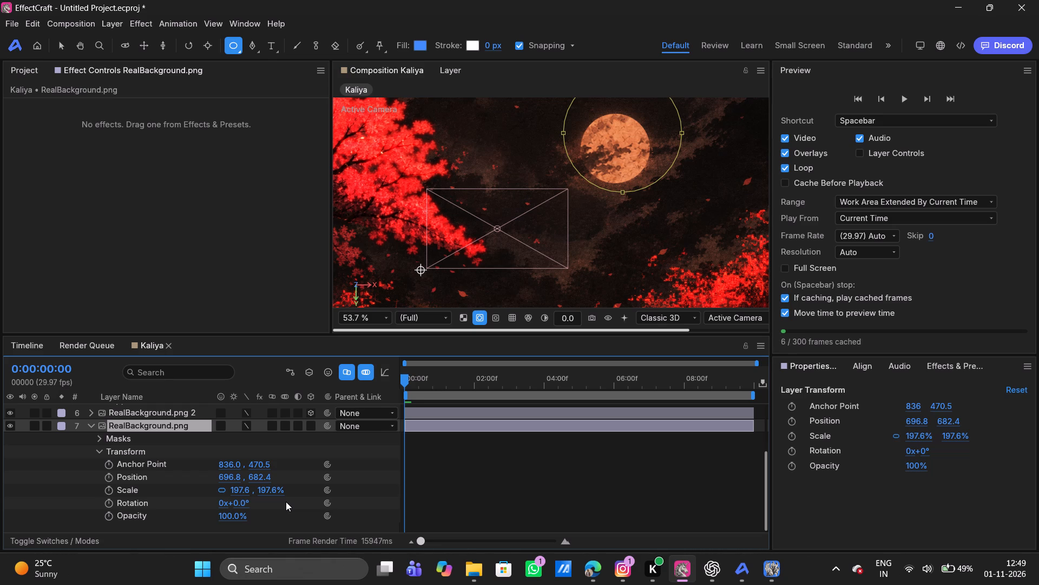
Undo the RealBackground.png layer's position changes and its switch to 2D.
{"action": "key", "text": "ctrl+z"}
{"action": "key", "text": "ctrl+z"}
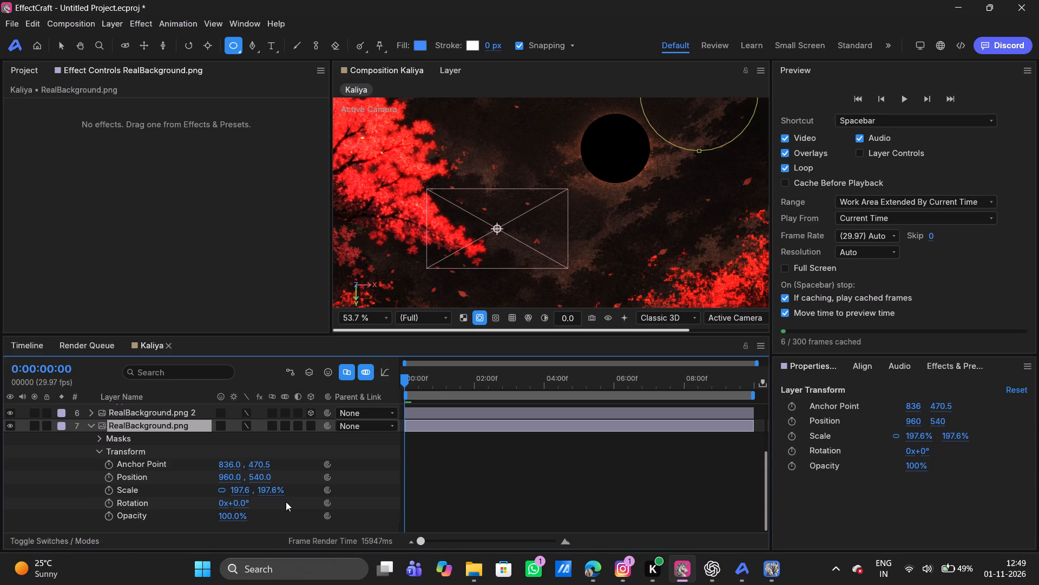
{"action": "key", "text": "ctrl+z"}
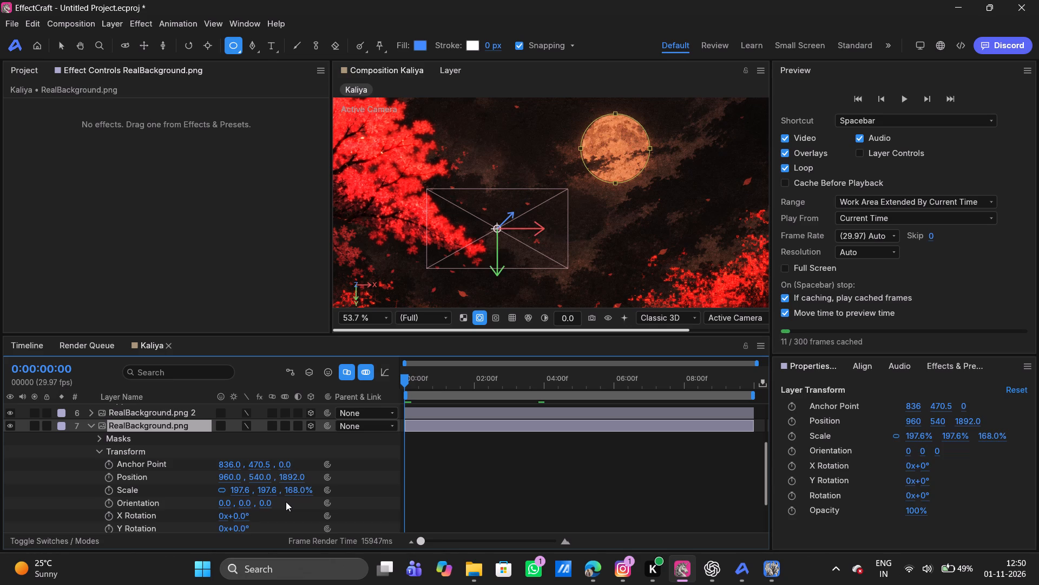
Collapse the RealBackground.png layer's Transform group in the timeline.
{"action": "left_click", "coordinate": [91, 427]}
{"action": "left_click", "coordinate": [428, 500]}
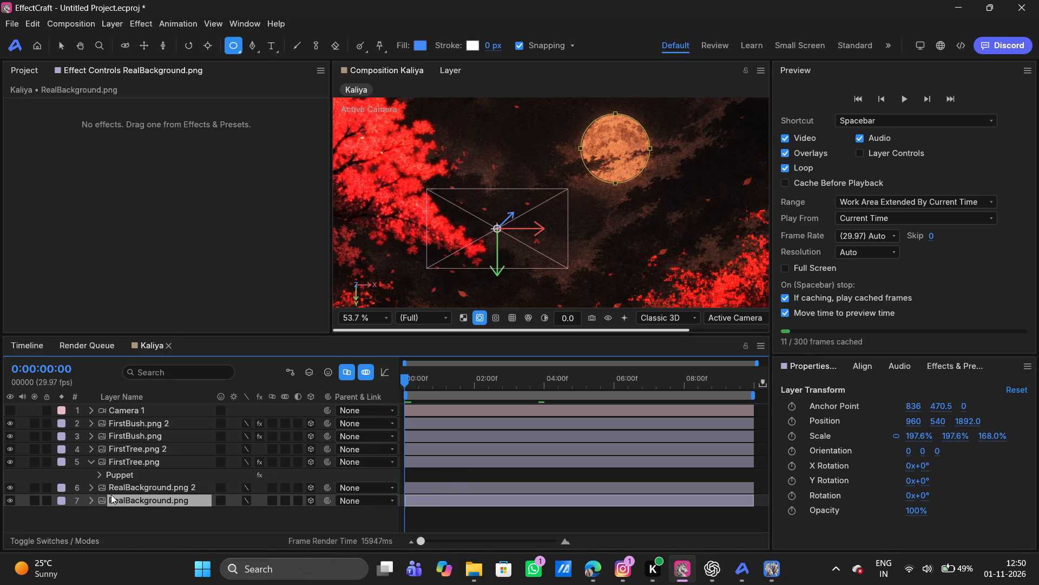
{"action": "left_click", "coordinate": [90, 499]}
{"action": "scroll", "coordinate": [160, 512], "scroll_direction": "down", "scroll_amount": 1}
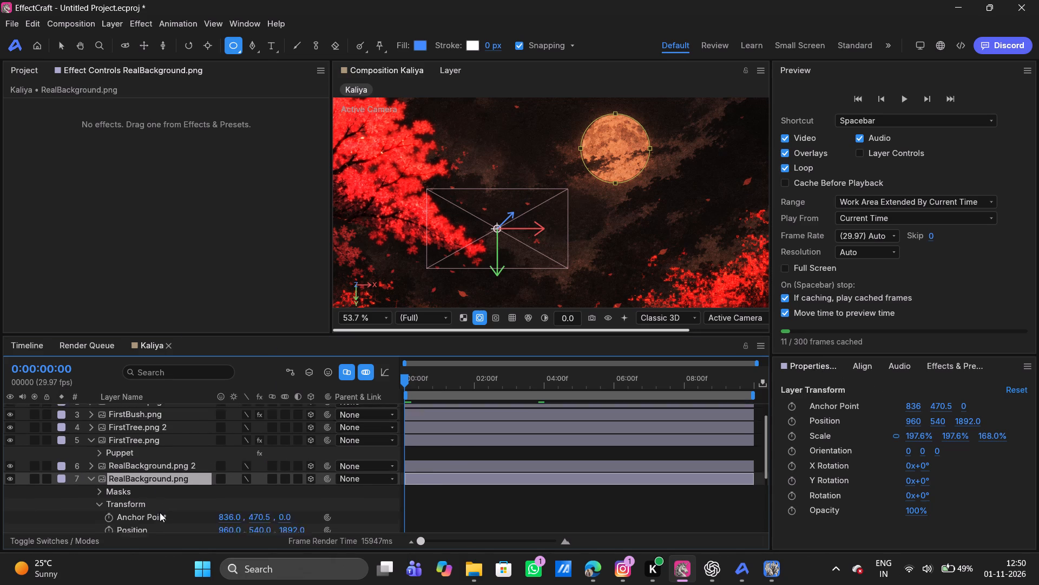
{"action": "scroll", "coordinate": [160, 512], "scroll_direction": "down", "scroll_amount": 1}
{"action": "left_click", "coordinate": [97, 467]}
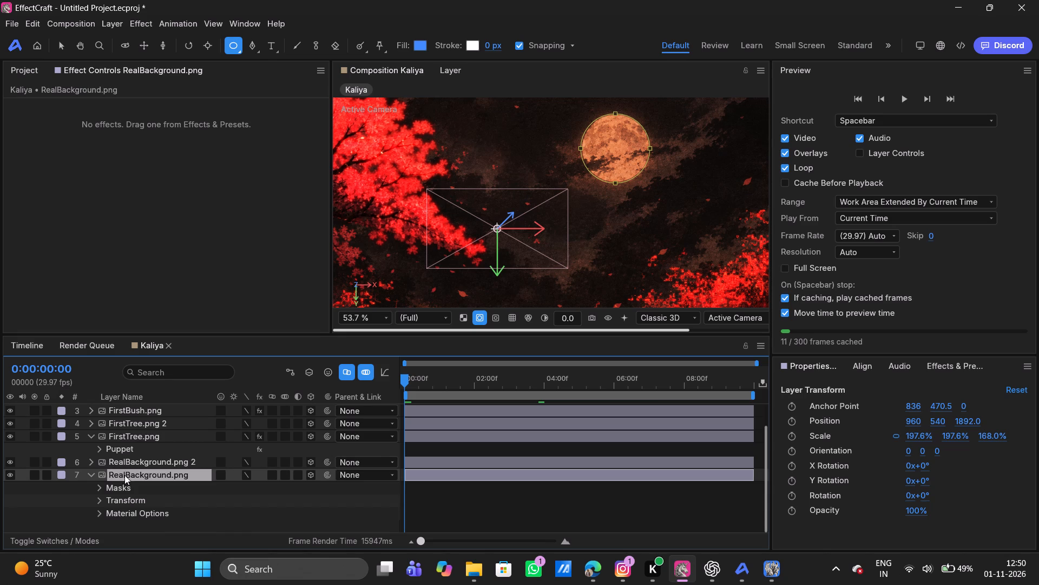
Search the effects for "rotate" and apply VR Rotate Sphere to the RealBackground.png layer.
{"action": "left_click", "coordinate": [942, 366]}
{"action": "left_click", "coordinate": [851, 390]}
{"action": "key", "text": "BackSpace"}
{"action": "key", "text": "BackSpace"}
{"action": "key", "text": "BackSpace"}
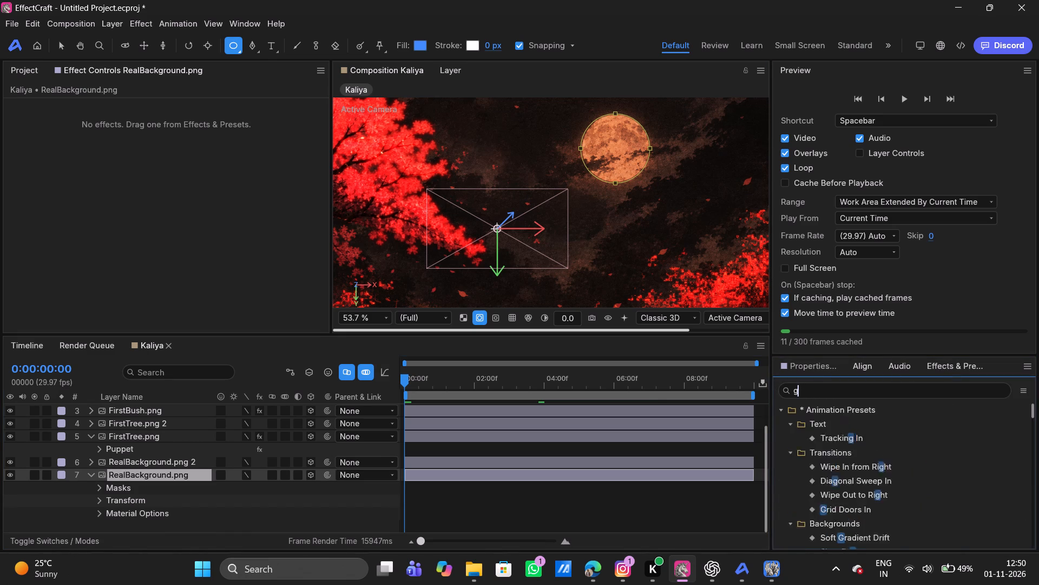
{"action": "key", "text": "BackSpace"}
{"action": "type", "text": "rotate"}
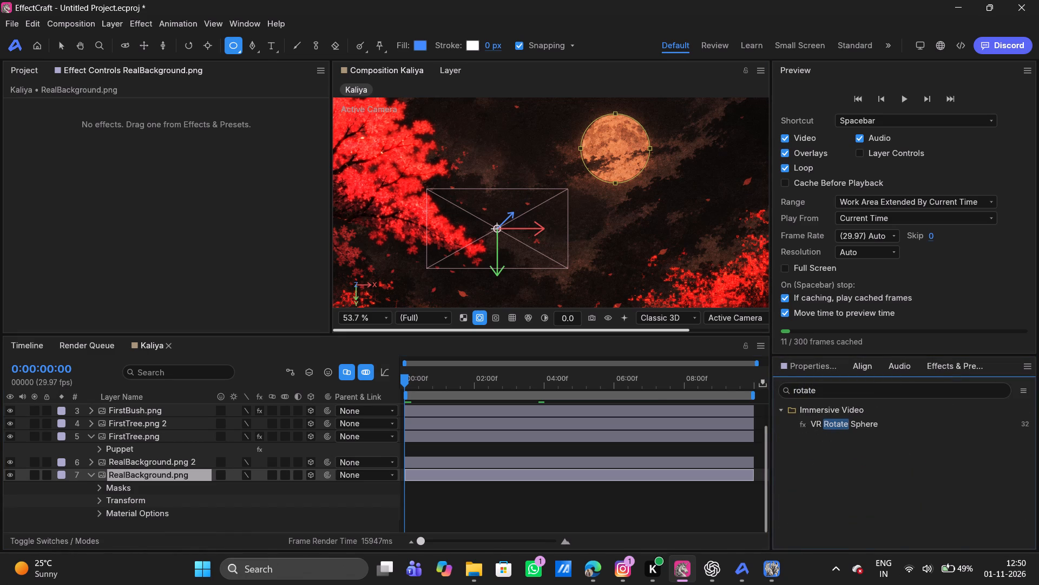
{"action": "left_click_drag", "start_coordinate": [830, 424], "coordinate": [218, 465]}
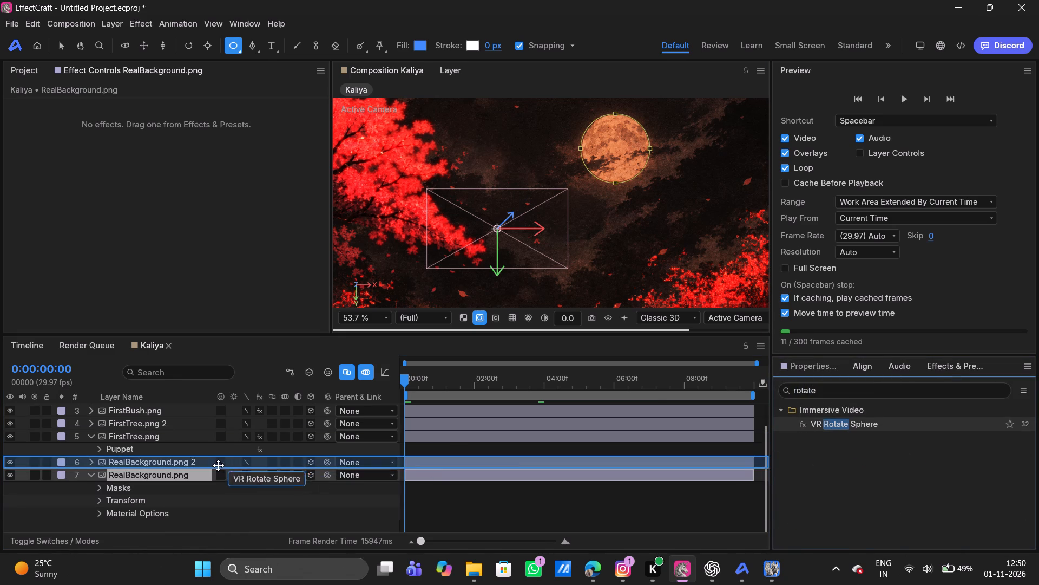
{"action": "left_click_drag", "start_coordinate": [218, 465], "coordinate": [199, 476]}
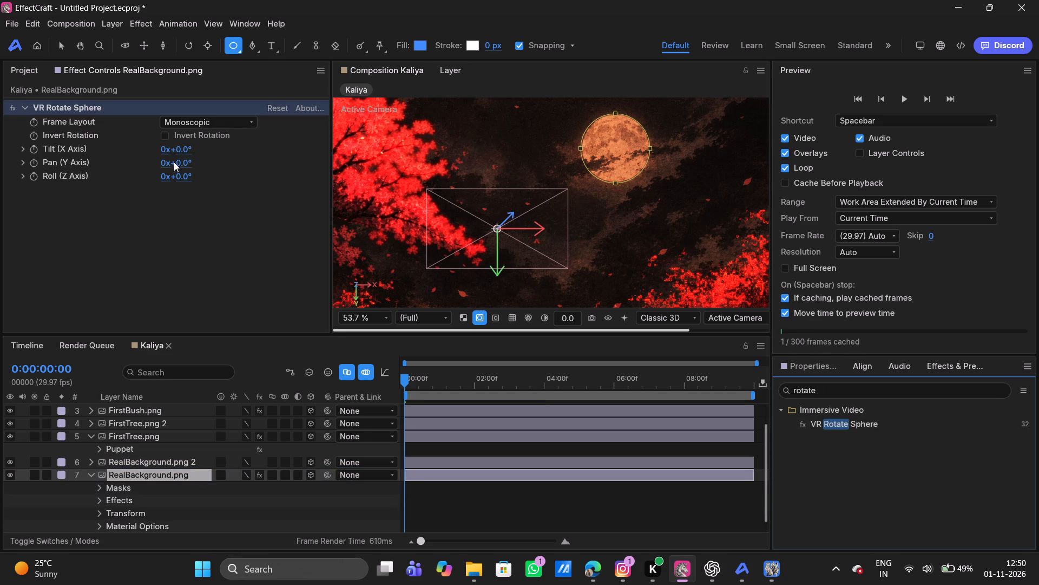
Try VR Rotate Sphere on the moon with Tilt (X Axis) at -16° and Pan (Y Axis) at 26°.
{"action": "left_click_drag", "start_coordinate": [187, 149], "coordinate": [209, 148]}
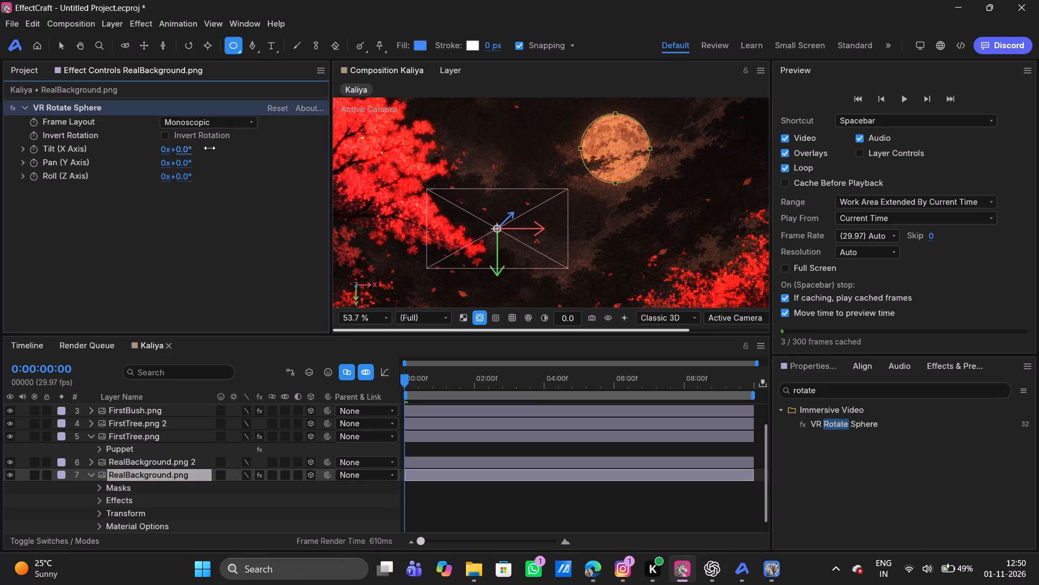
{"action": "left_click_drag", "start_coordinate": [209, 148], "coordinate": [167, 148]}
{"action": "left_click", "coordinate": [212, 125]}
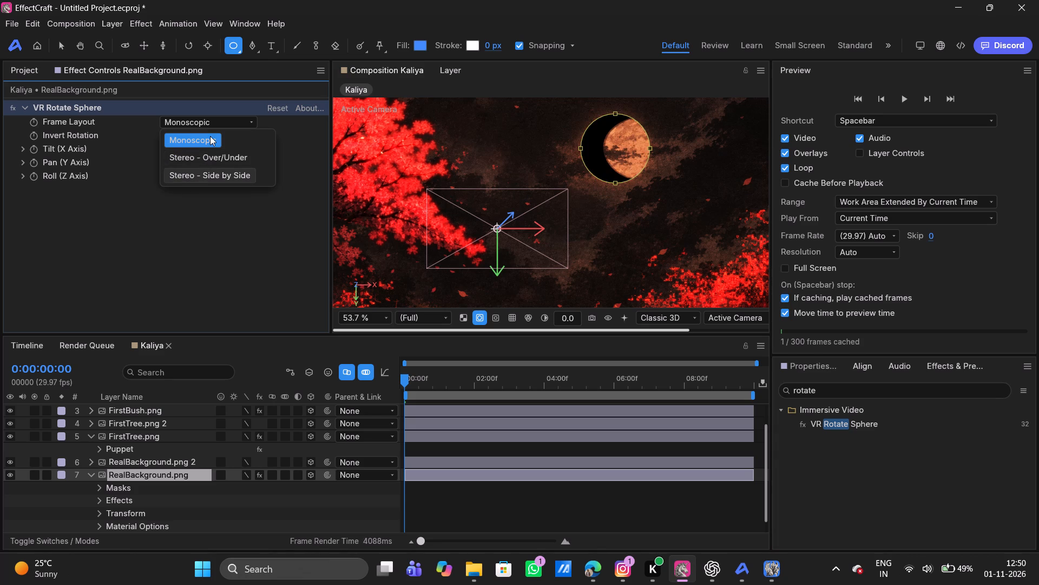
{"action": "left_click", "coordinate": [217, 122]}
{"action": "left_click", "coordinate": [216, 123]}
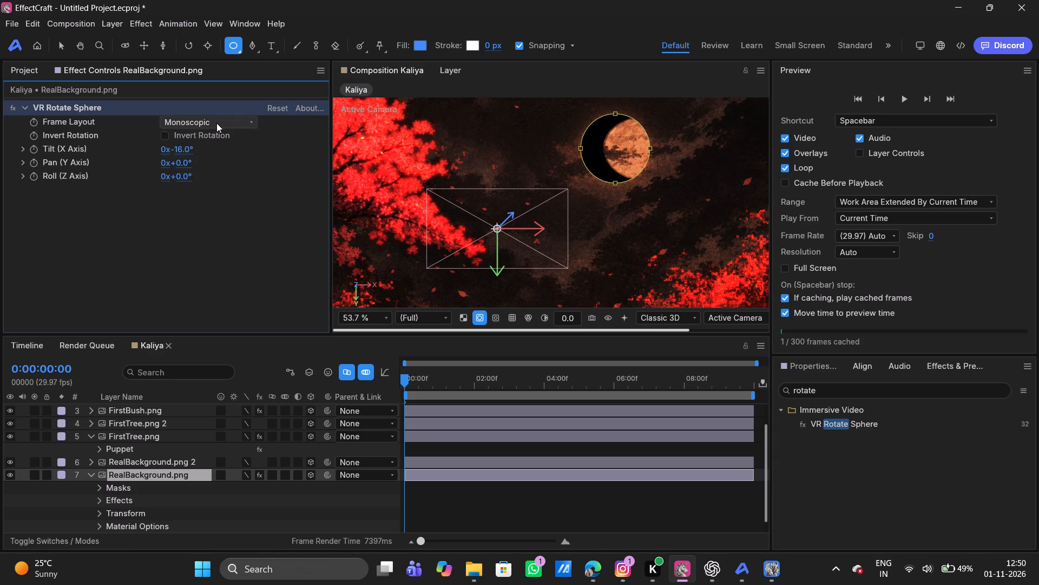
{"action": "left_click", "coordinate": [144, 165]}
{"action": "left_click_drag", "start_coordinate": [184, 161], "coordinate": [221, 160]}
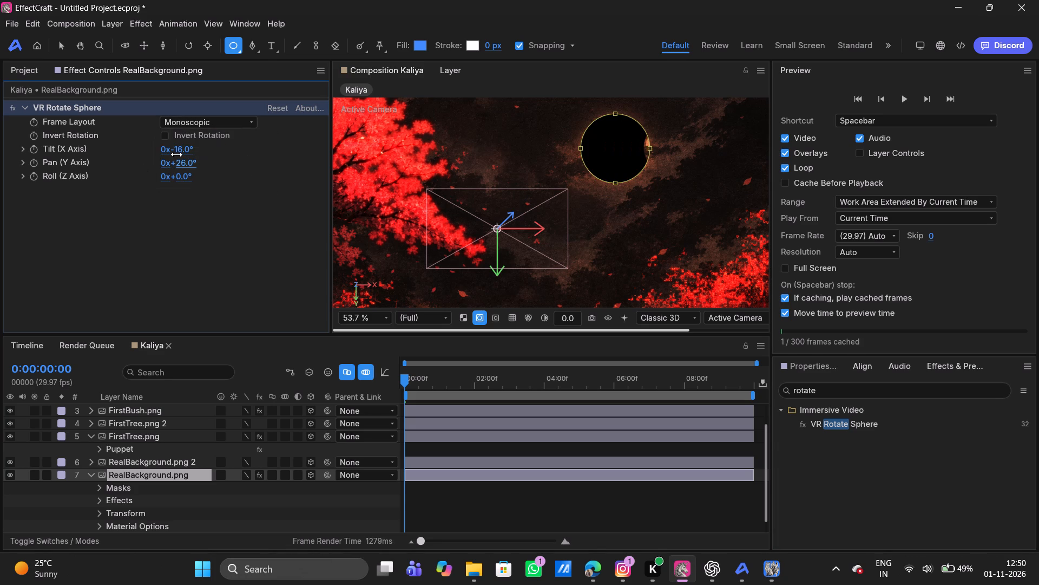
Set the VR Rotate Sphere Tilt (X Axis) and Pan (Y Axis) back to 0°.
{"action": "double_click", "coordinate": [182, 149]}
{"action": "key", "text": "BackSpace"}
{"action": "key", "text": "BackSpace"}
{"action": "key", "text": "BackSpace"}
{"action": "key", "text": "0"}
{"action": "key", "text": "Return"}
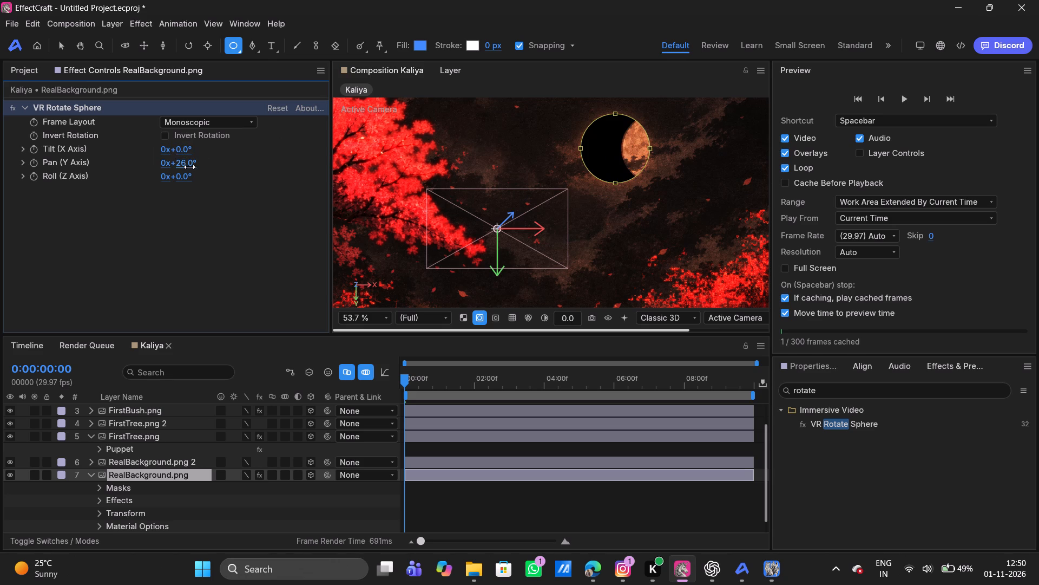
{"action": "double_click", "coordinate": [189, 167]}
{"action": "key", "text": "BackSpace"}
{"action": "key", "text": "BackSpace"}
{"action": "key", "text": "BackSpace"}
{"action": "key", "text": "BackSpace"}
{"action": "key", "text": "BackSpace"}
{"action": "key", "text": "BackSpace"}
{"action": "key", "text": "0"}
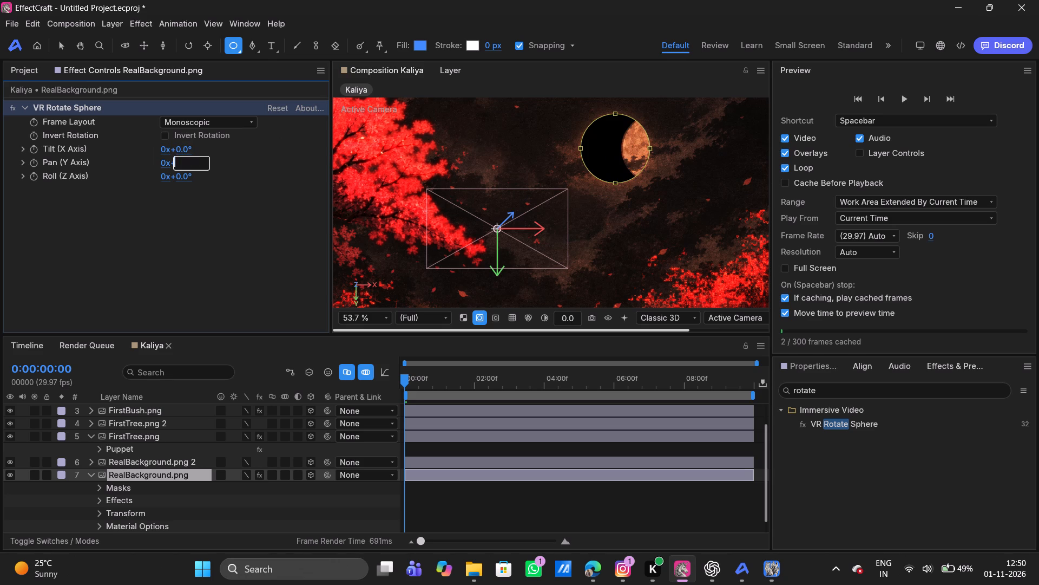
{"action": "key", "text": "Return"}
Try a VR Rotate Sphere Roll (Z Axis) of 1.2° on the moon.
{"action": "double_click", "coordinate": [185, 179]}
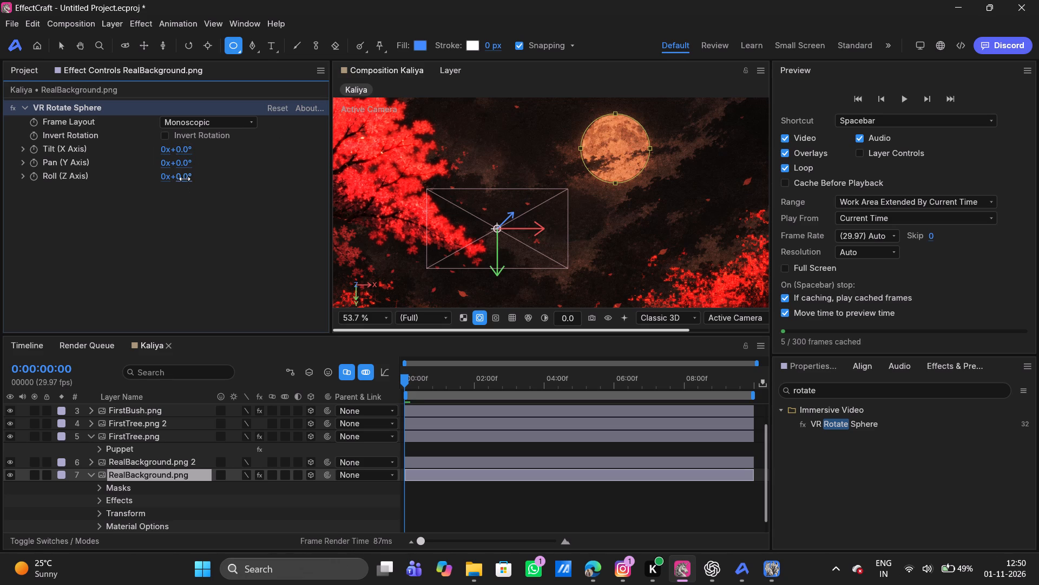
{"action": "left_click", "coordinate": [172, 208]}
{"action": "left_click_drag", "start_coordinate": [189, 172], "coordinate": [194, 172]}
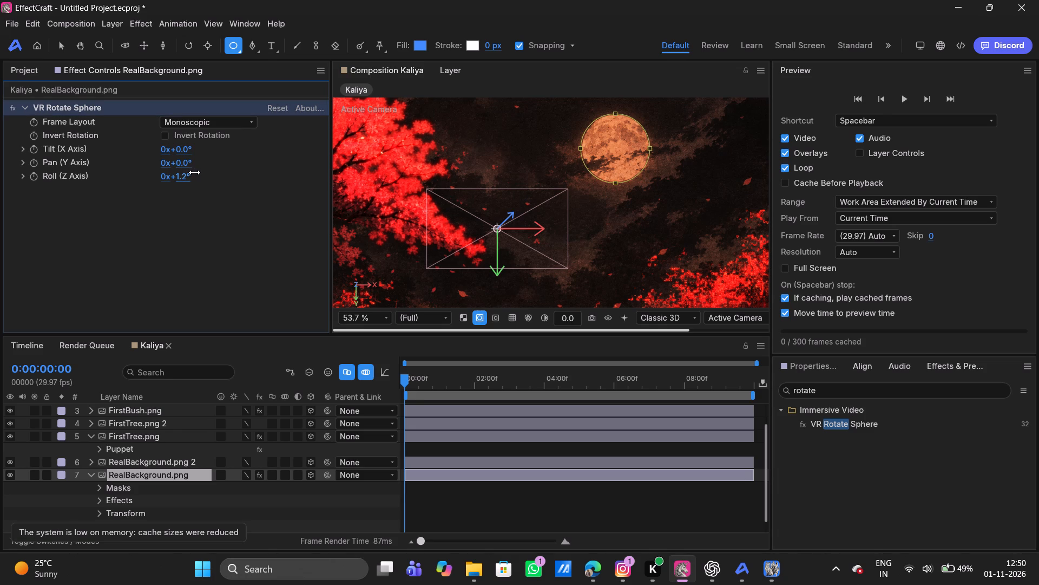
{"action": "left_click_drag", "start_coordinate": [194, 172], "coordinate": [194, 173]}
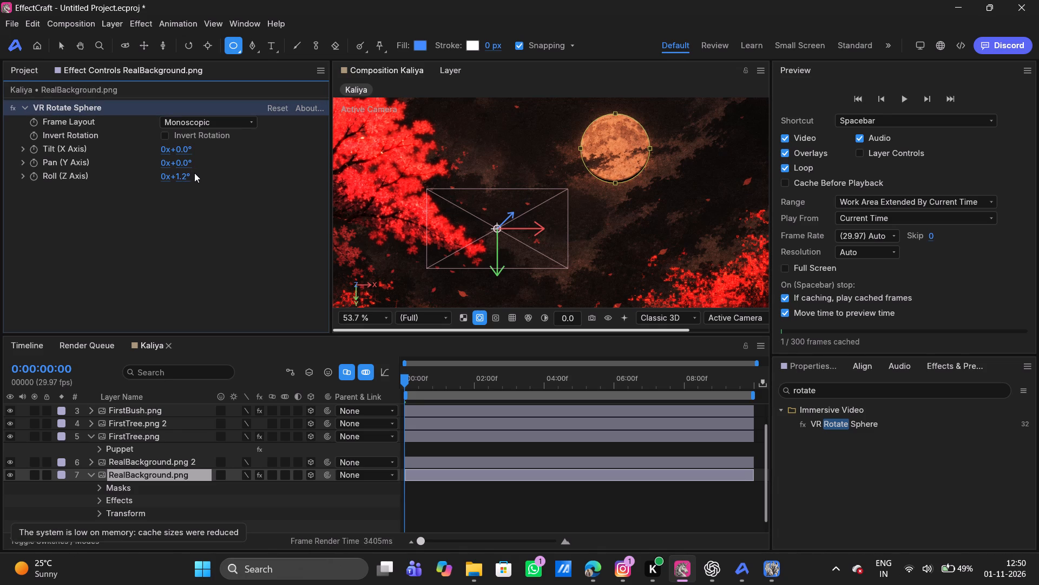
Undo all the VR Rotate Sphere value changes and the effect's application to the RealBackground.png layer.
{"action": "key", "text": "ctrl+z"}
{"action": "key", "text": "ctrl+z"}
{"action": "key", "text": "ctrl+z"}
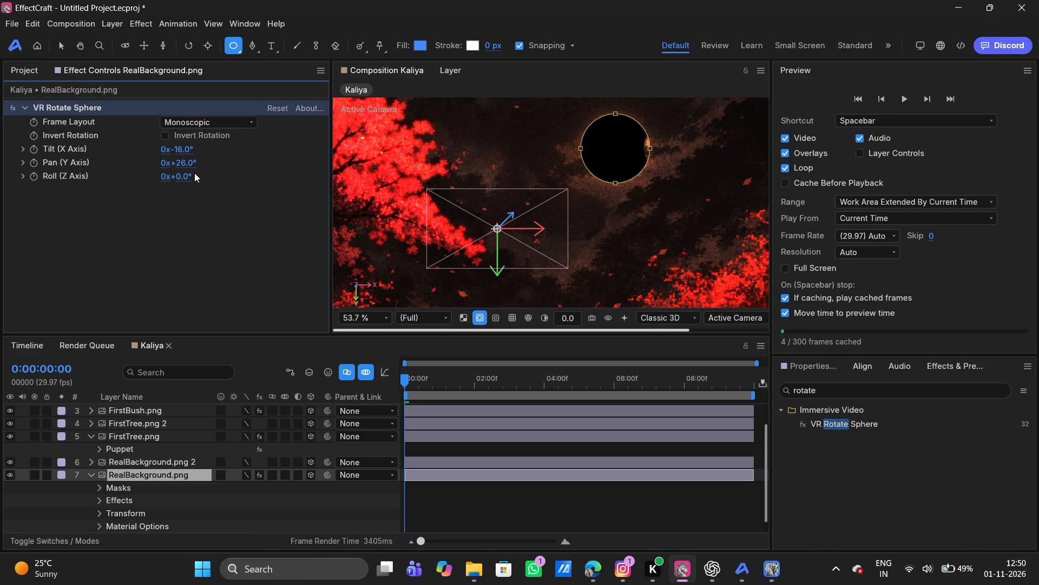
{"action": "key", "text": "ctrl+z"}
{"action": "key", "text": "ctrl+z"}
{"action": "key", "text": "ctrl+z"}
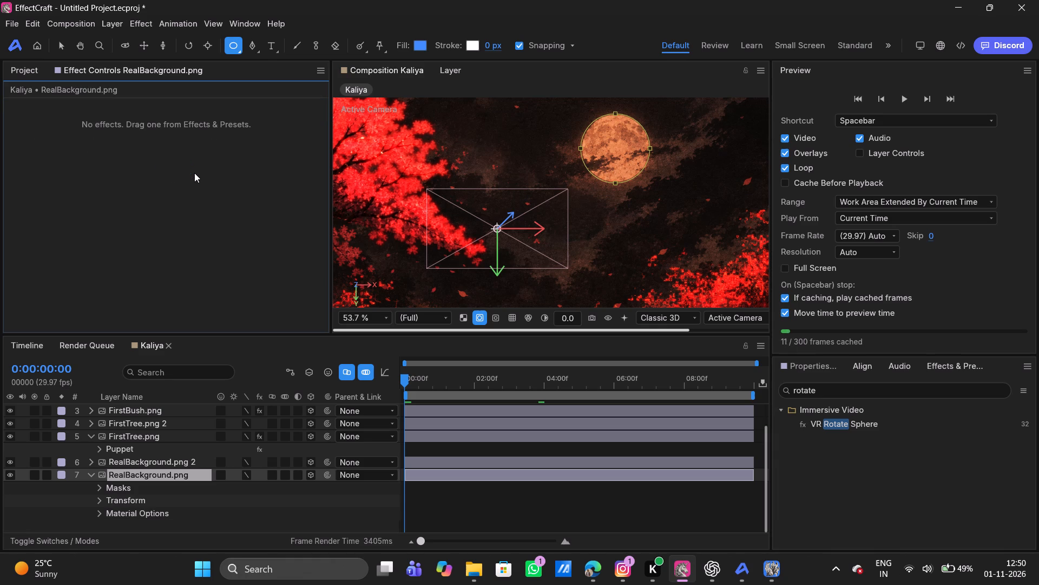
Keep undoing to remove the RealBackground.png 2 layer and the circular mask around the moon.
{"action": "key", "text": "ctrl+z"}
{"action": "key", "text": "ctrl+z"}
{"action": "key", "text": "ctrl+z"}
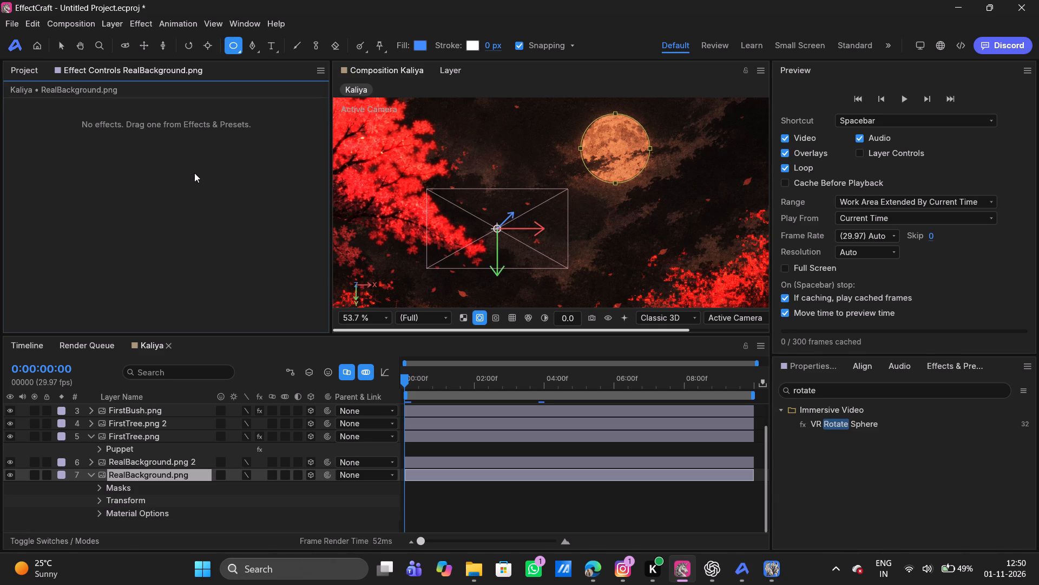
{"action": "key", "text": "ctrl+z"}
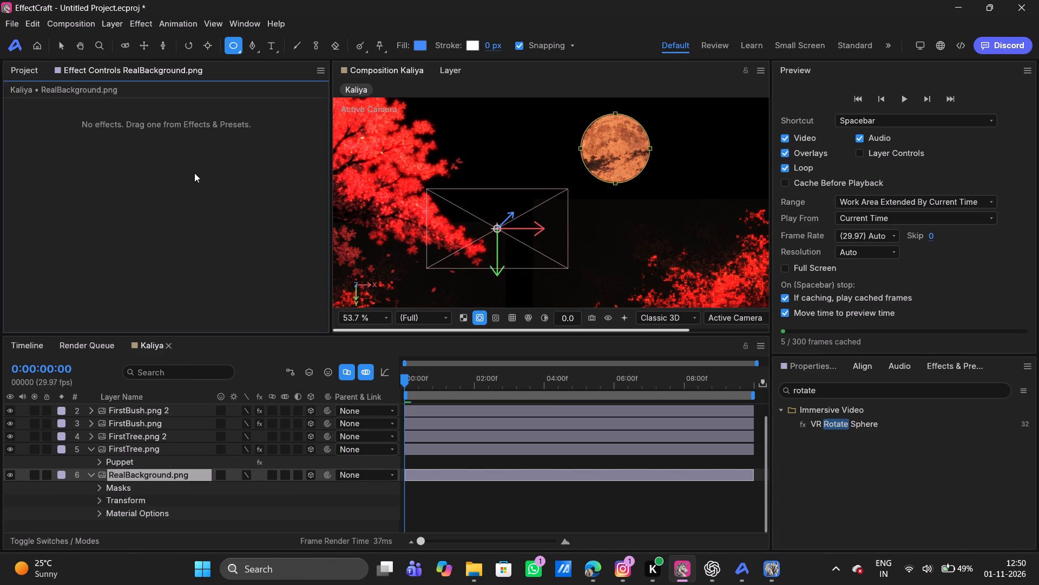
{"action": "key", "text": "ctrl+z"}
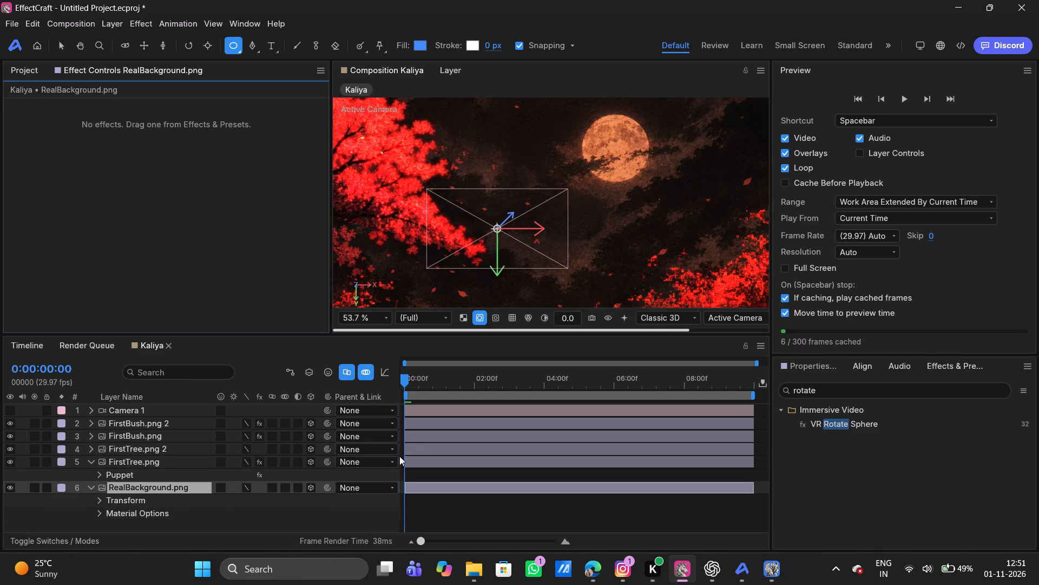
Preview the composition with Camera 1 off and scrub through its opening frames.
{"action": "left_click", "coordinate": [451, 509]}
{"action": "key", "text": "space"}
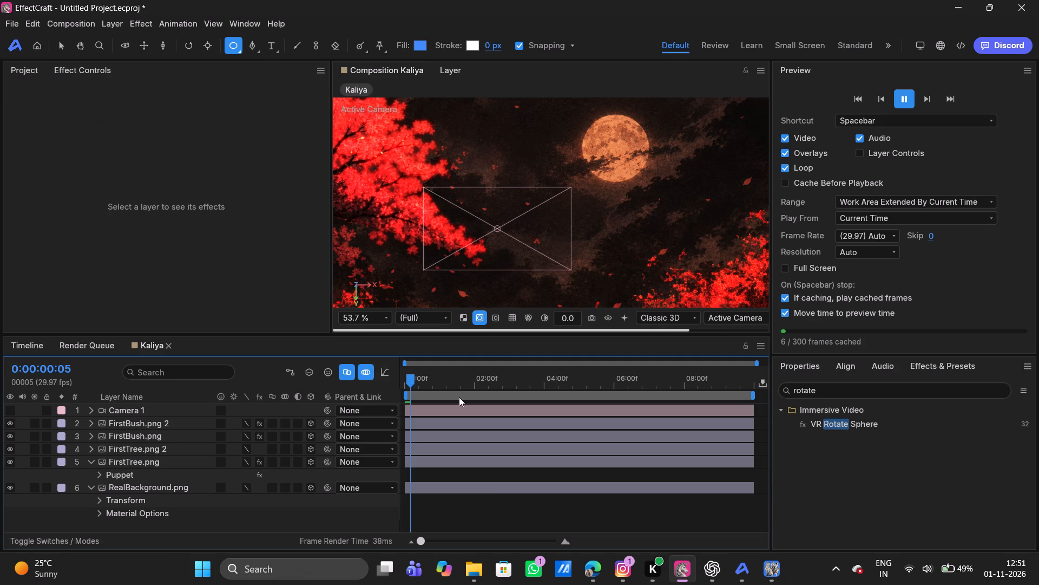
{"action": "left_click_drag", "start_coordinate": [414, 376], "coordinate": [395, 378]}
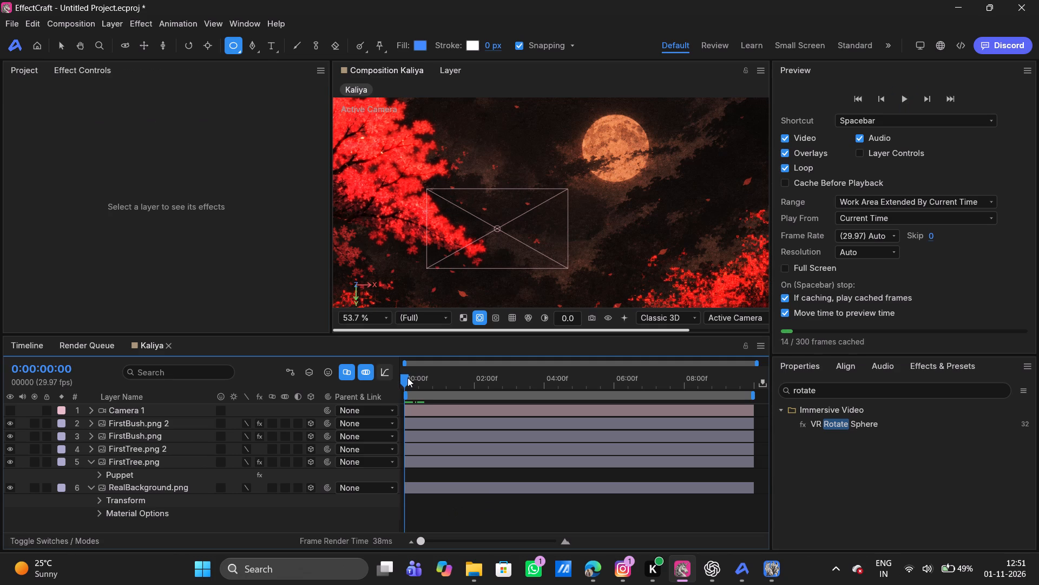
{"action": "left_click_drag", "start_coordinate": [407, 378], "coordinate": [420, 379]}
{"action": "left_click", "coordinate": [428, 378]}
Turn on Camera 1's visibility, preview the camera view, and move the current time to 0:00:00:09.
{"action": "left_click", "coordinate": [12, 412]}
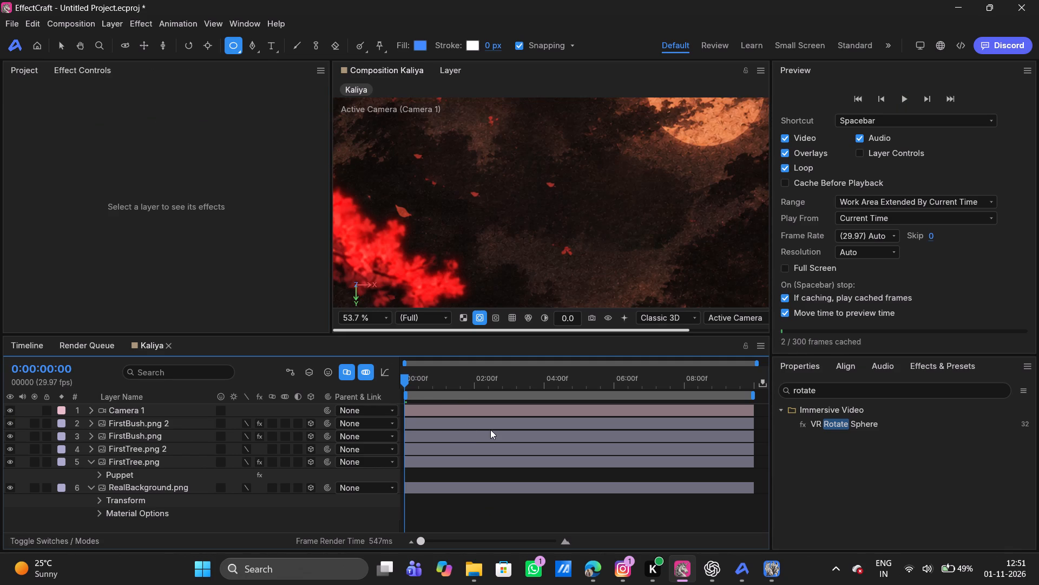
{"action": "left_click", "coordinate": [457, 517]}
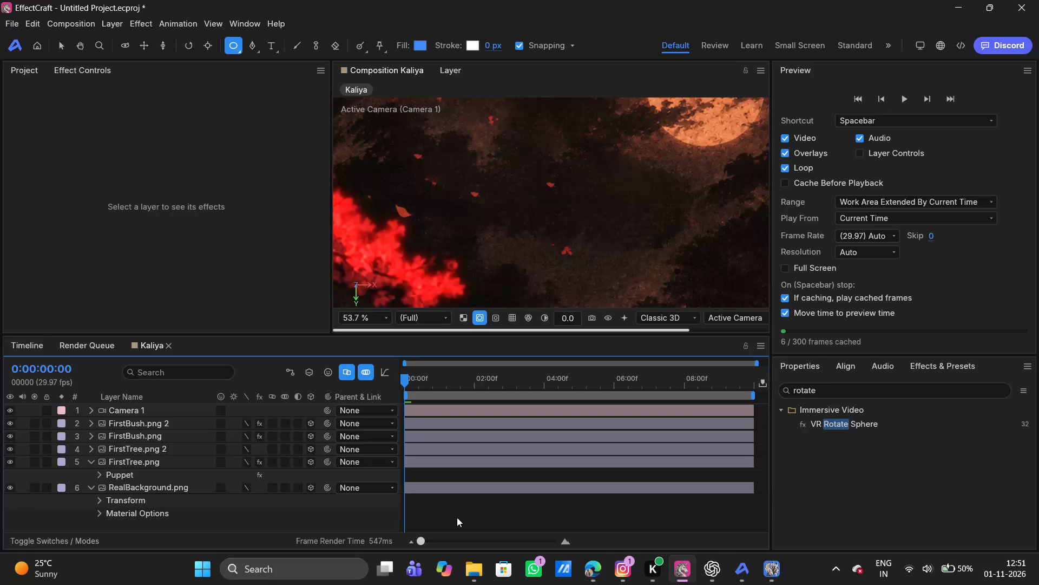
{"action": "key", "text": "space"}
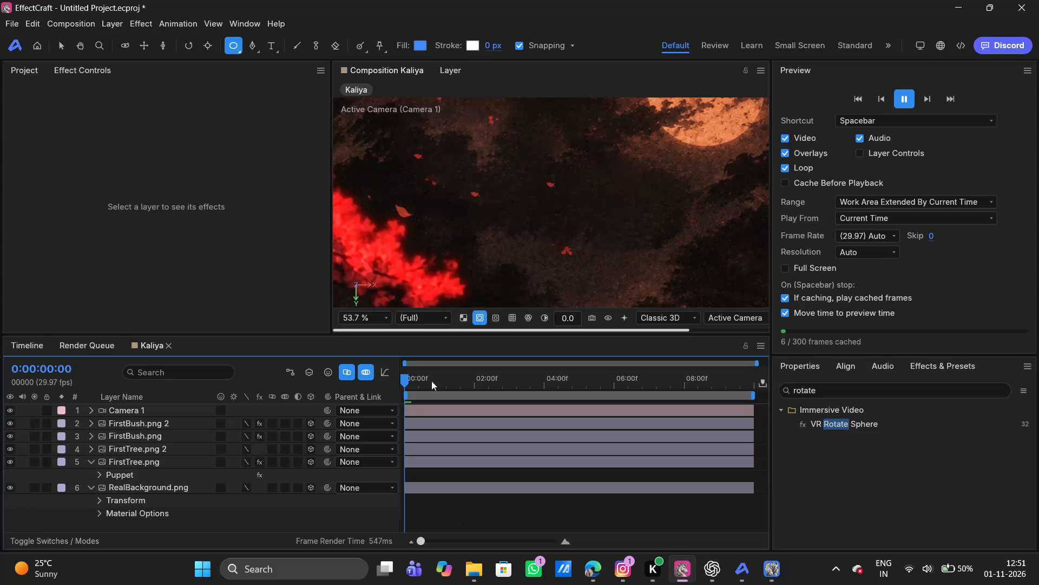
{"action": "left_click", "coordinate": [417, 381]}
Search the effects for "glow" and apply the Stylize Glow effect to the RealBackground.png layer.
{"action": "left_click", "coordinate": [822, 392]}
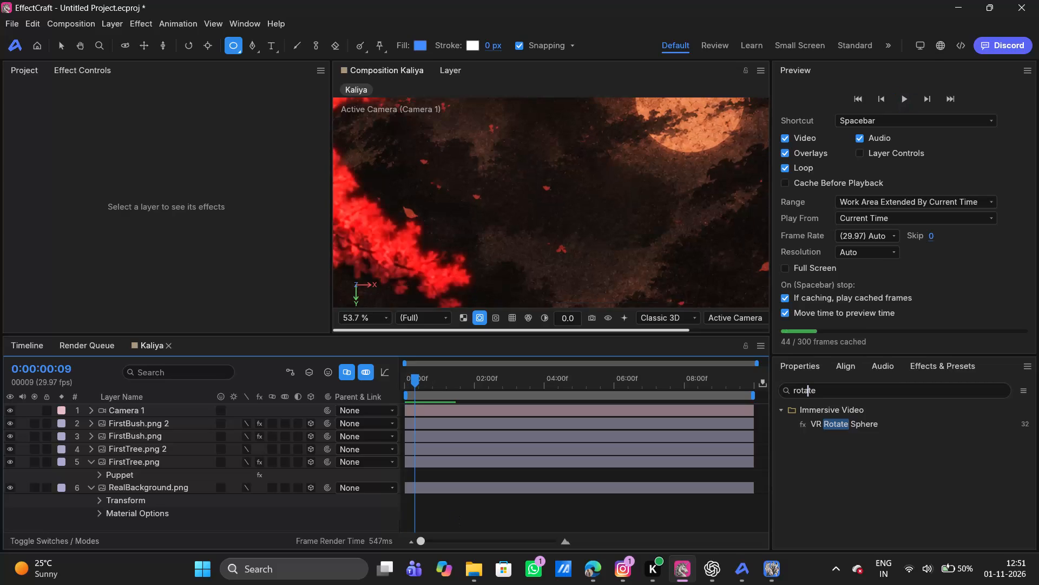
{"action": "key", "text": "BackSpace"}
{"action": "key", "text": "BackSpace"}
{"action": "key", "text": "BackSpace"}
{"action": "key", "text": "BackSpace"}
{"action": "key", "text": "BackSpace"}
{"action": "key", "text": "BackSpace"}
{"action": "key", "text": "BackSpace"}
{"action": "key", "text": "BackSpace"}
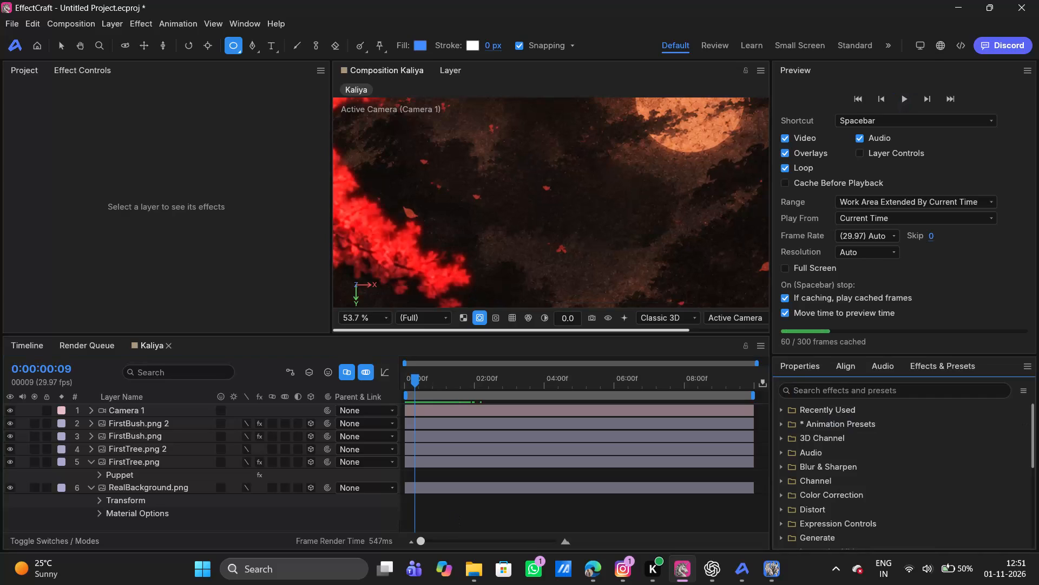
{"action": "type", "text": "glow"}
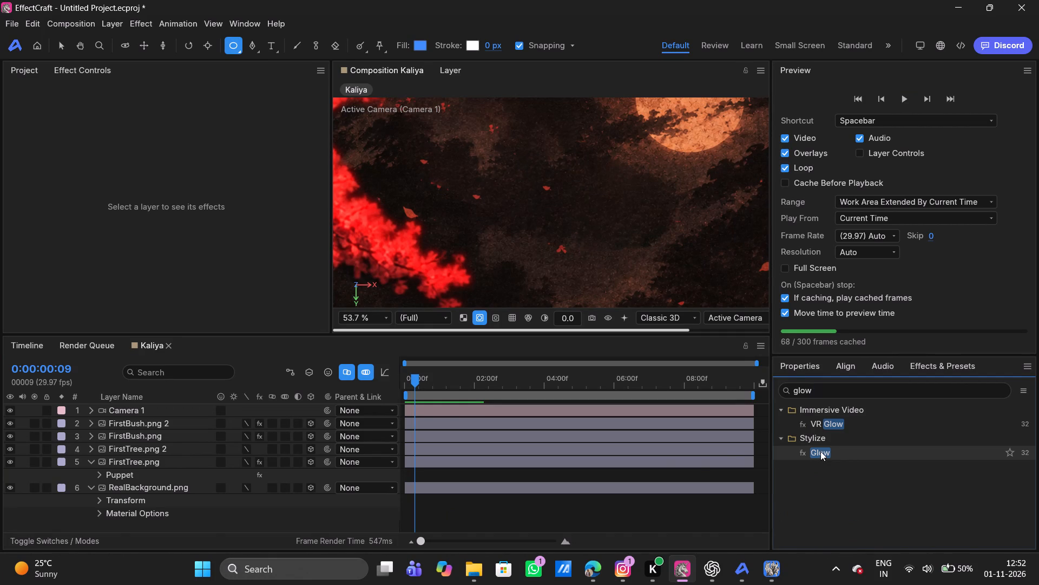
{"action": "left_click_drag", "start_coordinate": [820, 451], "coordinate": [529, 491]}
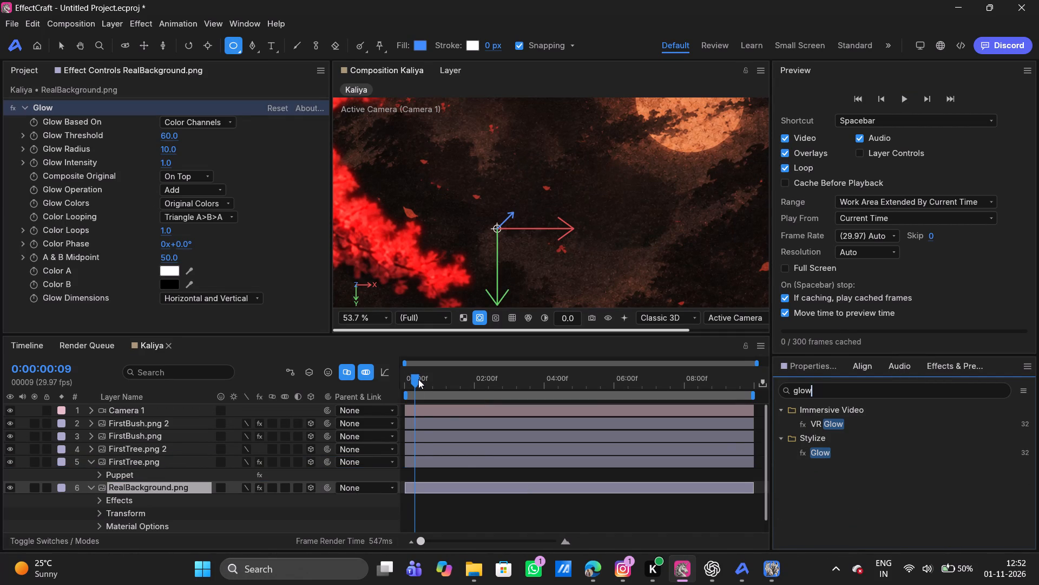
Scrub and preview the opening seconds of the camera view to check the glow on the moonlit background.
{"action": "left_click_drag", "start_coordinate": [417, 378], "coordinate": [444, 378]}
{"action": "left_click_drag", "start_coordinate": [444, 378], "coordinate": [448, 379]}
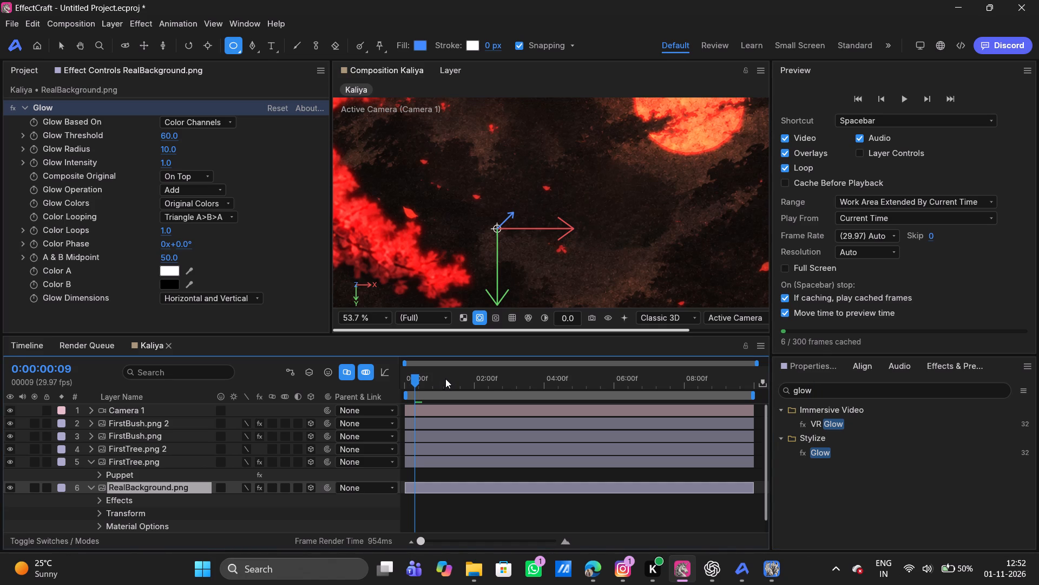
{"action": "left_click_drag", "start_coordinate": [416, 382], "coordinate": [444, 383]}
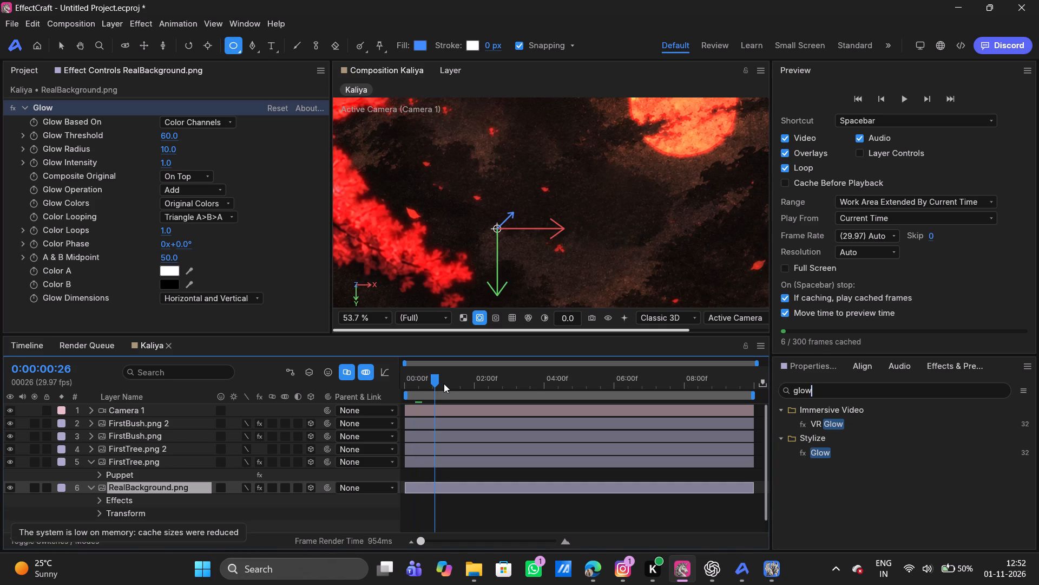
{"action": "left_click_drag", "start_coordinate": [444, 383], "coordinate": [462, 382]}
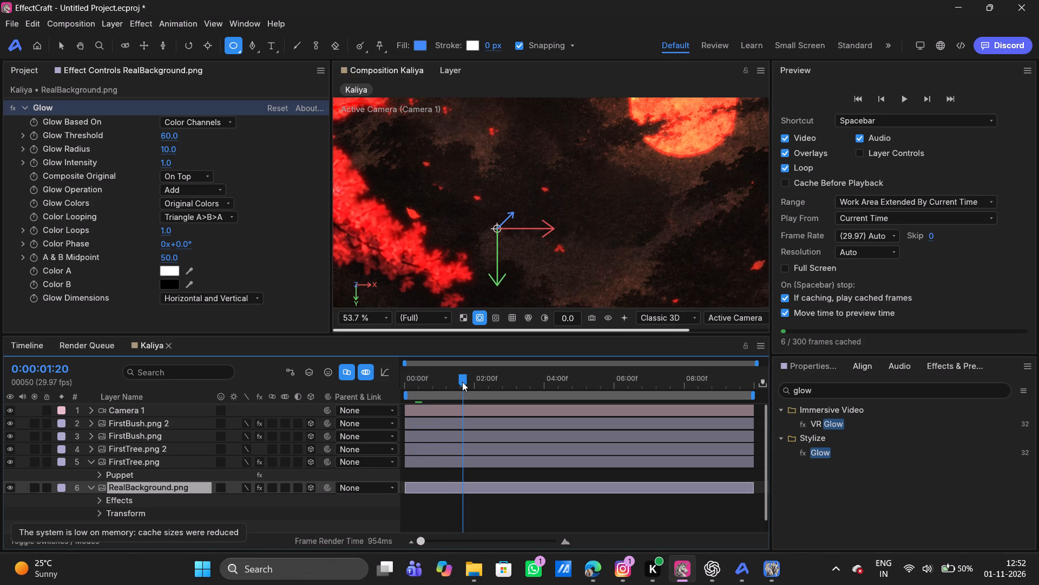
{"action": "left_click", "coordinate": [472, 381]}
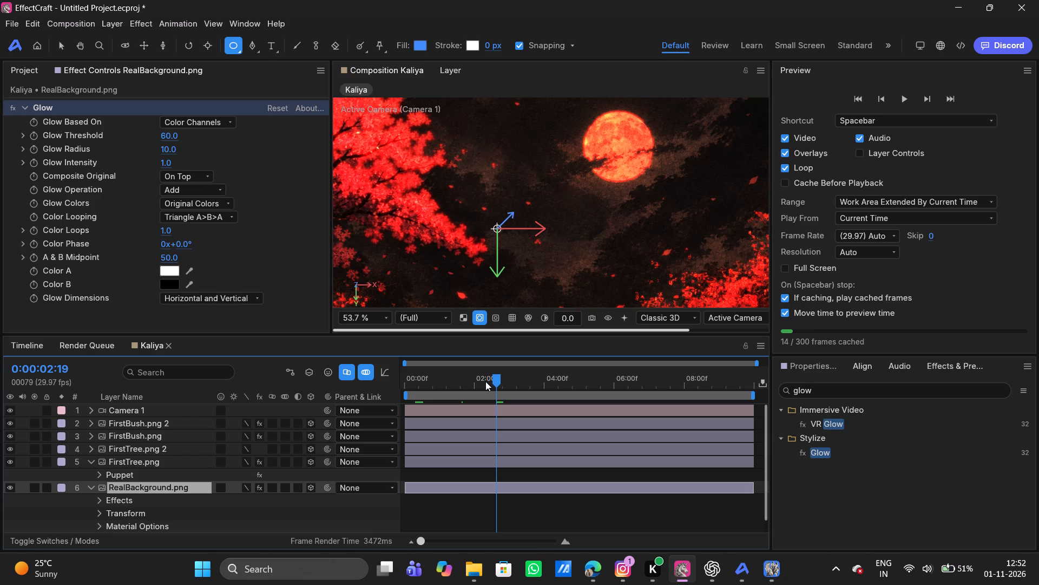
{"action": "left_click_drag", "start_coordinate": [495, 378], "coordinate": [420, 375]}
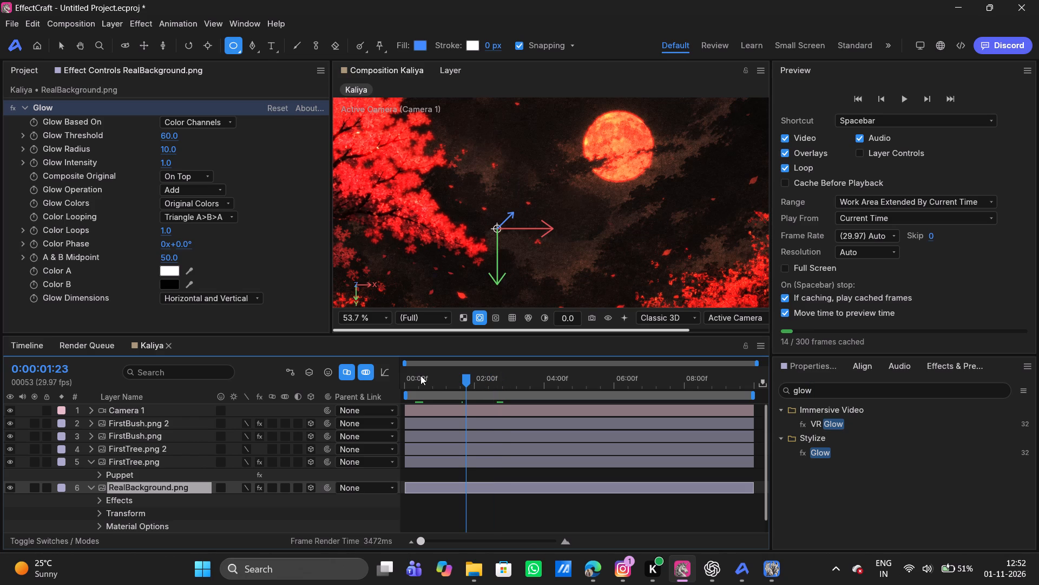
{"action": "left_click_drag", "start_coordinate": [420, 375], "coordinate": [420, 375]}
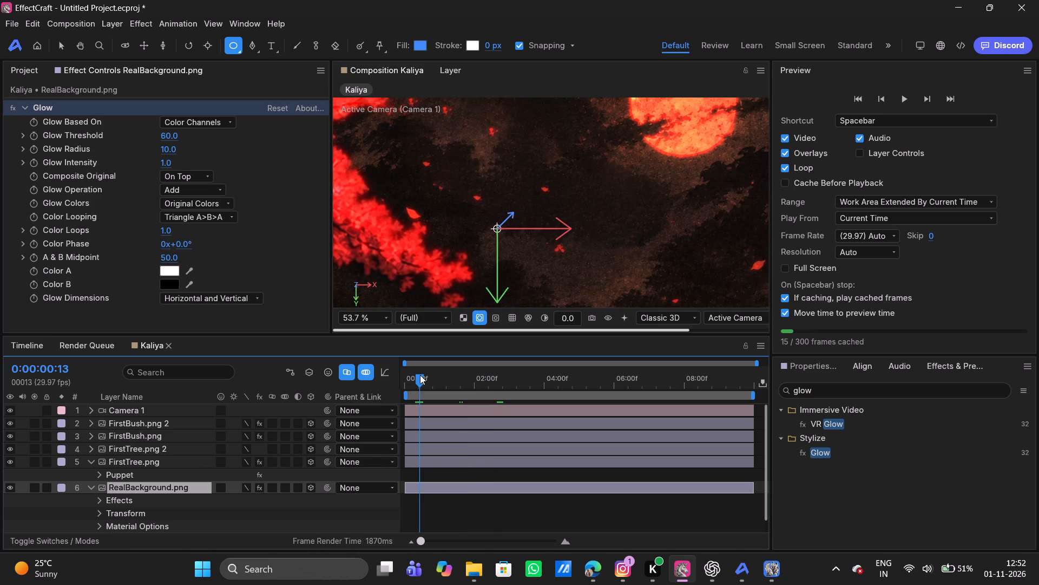
{"action": "key", "text": "space"}
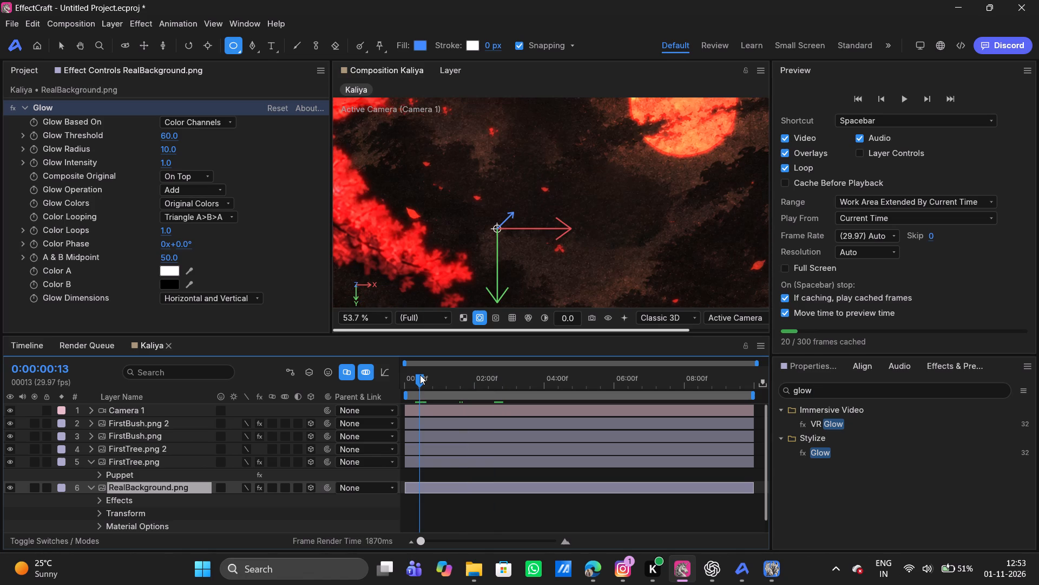
{"action": "key", "text": "BackSpace"}
{"action": "left_click", "coordinate": [449, 521]}
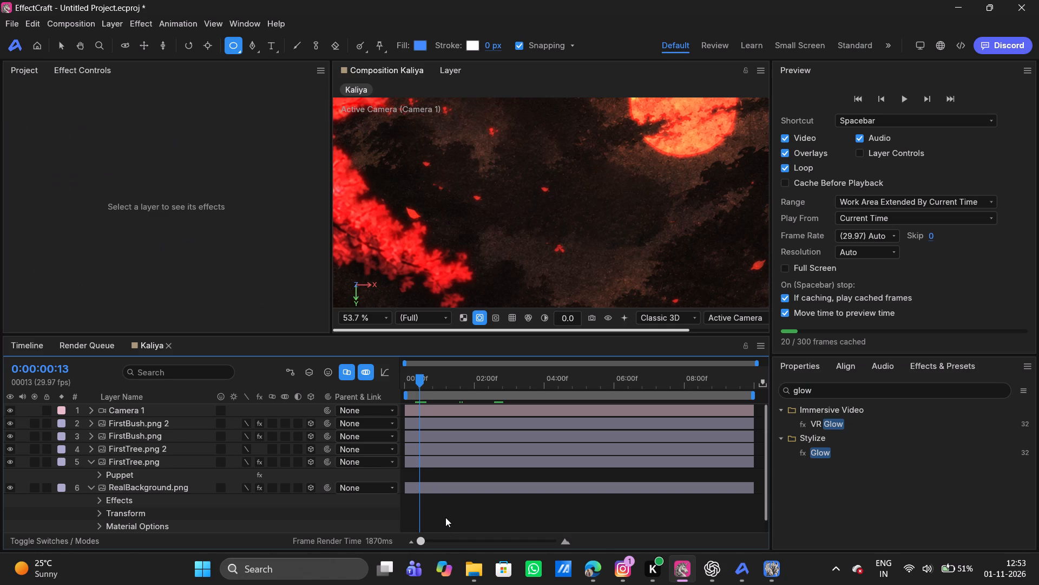
{"action": "key", "text": "space"}
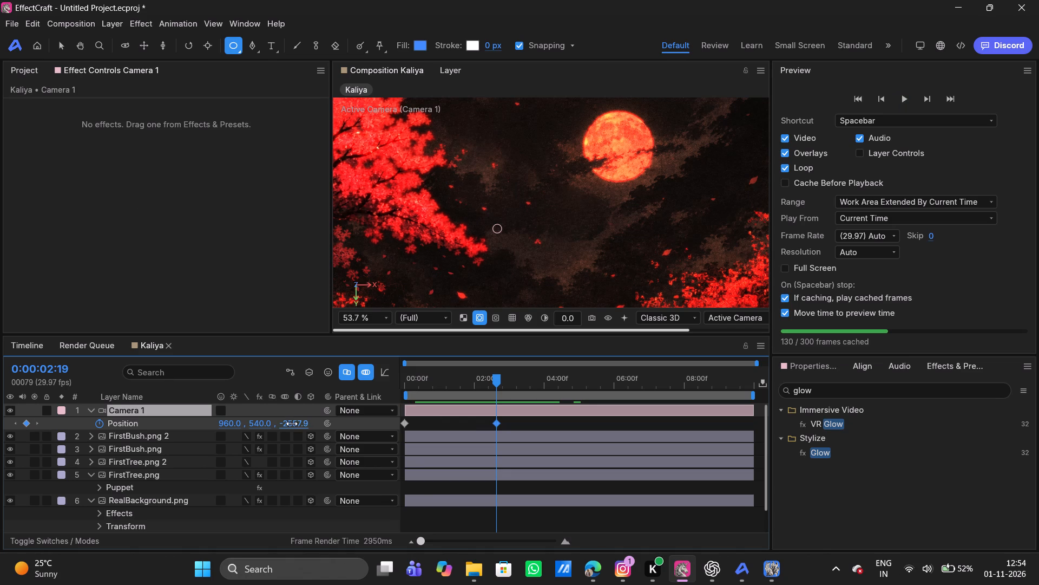
At 0:00:02:19, set Camera 1's Z position to about -2507.5, using Custom View 1 to judge the camera placement.
{"action": "left_click_drag", "start_coordinate": [292, 424], "coordinate": [310, 426]}
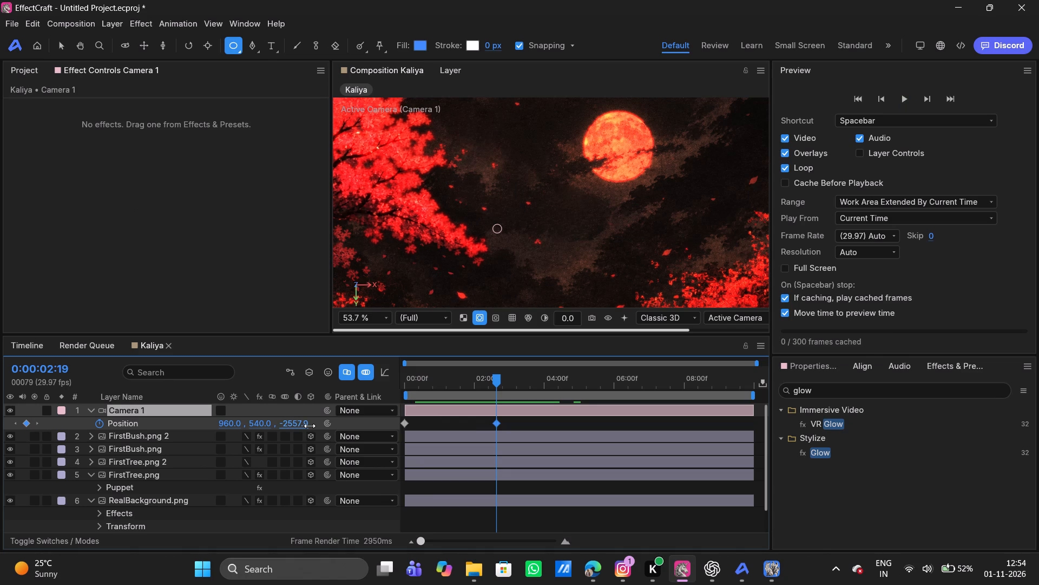
{"action": "left_click_drag", "start_coordinate": [310, 426], "coordinate": [327, 425]}
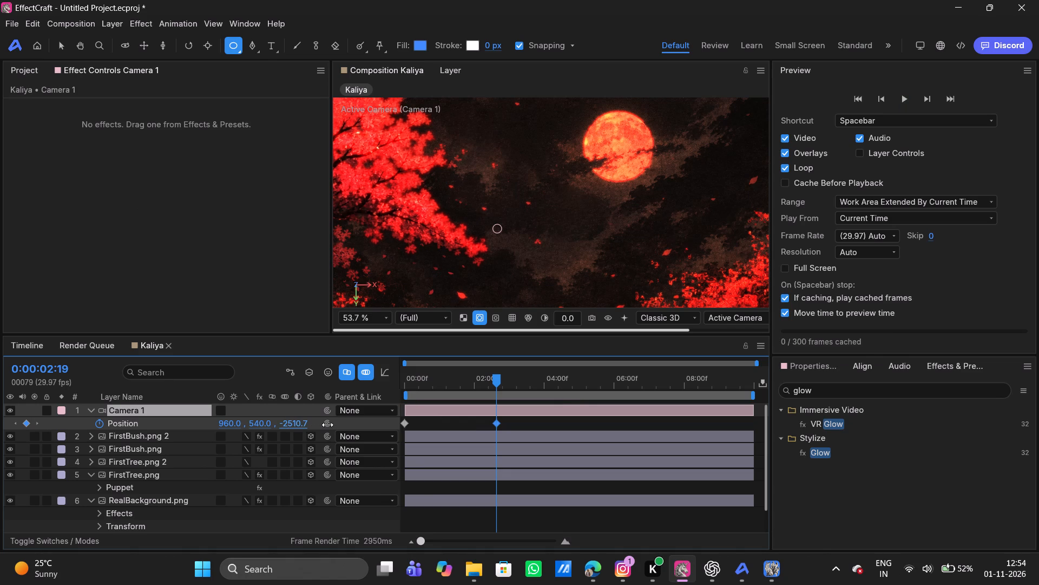
{"action": "left_click_drag", "start_coordinate": [327, 425], "coordinate": [317, 425]}
{"action": "left_click", "coordinate": [737, 320]}
{"action": "left_click", "coordinate": [736, 294]}
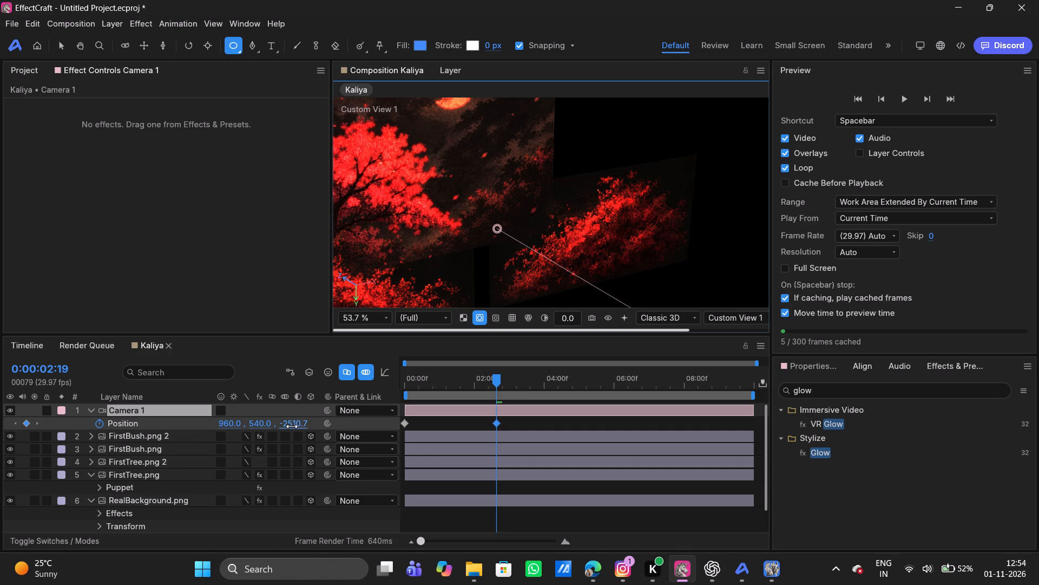
{"action": "left_click_drag", "start_coordinate": [292, 425], "coordinate": [298, 423]}
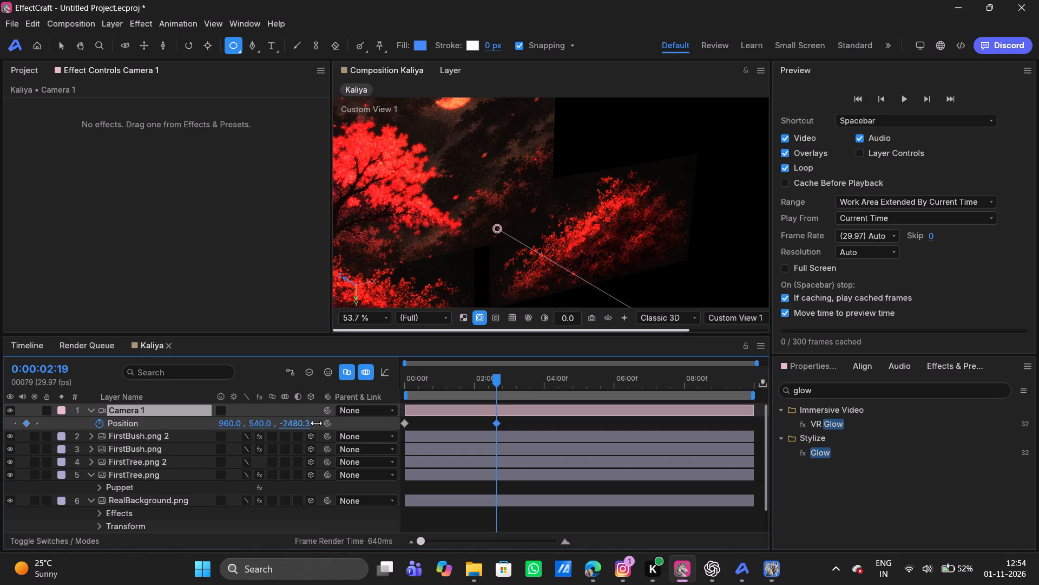
Set the composition viewer's magnification to Fit and switch the 3D view back to Active Camera.
{"action": "left_click_drag", "start_coordinate": [394, 310], "coordinate": [379, 319]}
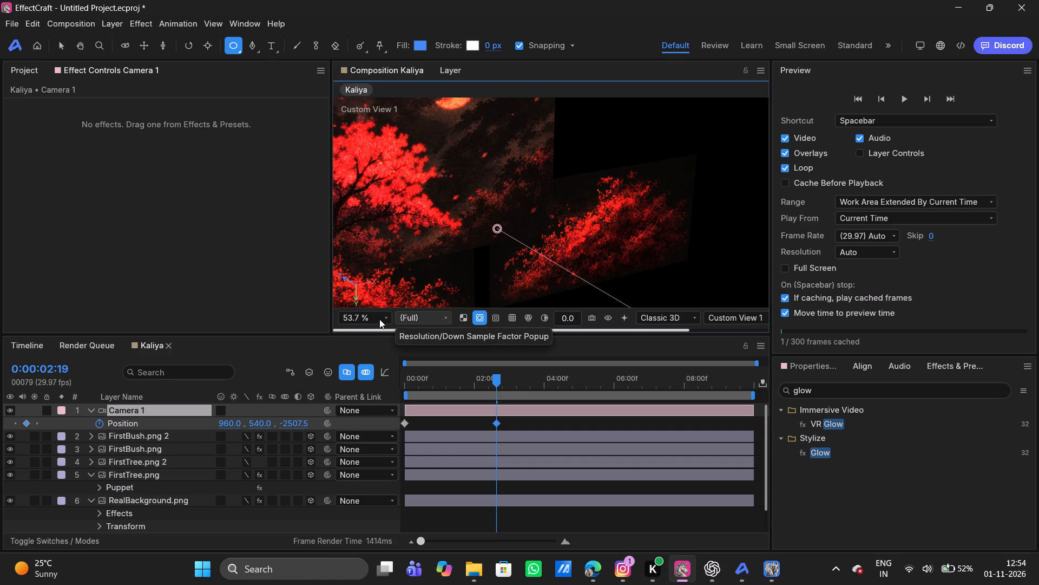
{"action": "left_click_drag", "start_coordinate": [379, 319], "coordinate": [384, 317]}
{"action": "left_click", "coordinate": [384, 317]}
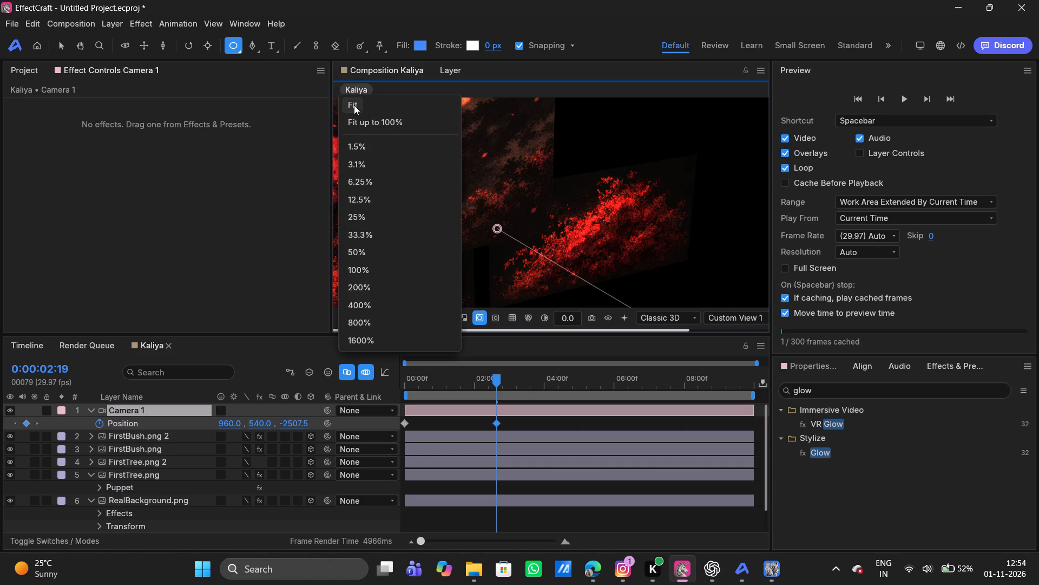
{"action": "left_click", "coordinate": [354, 105]}
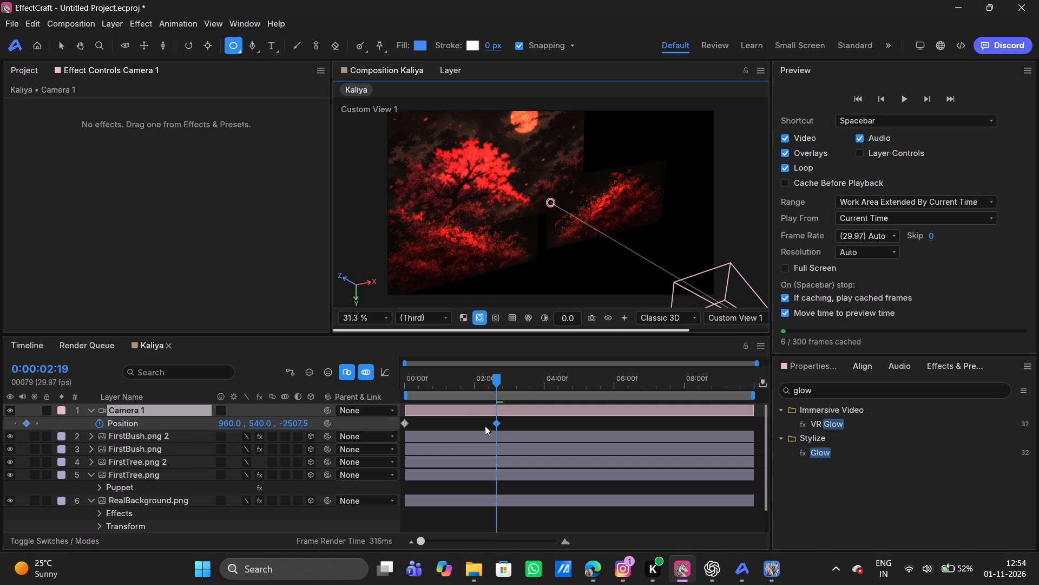
{"action": "left_click", "coordinate": [734, 315]}
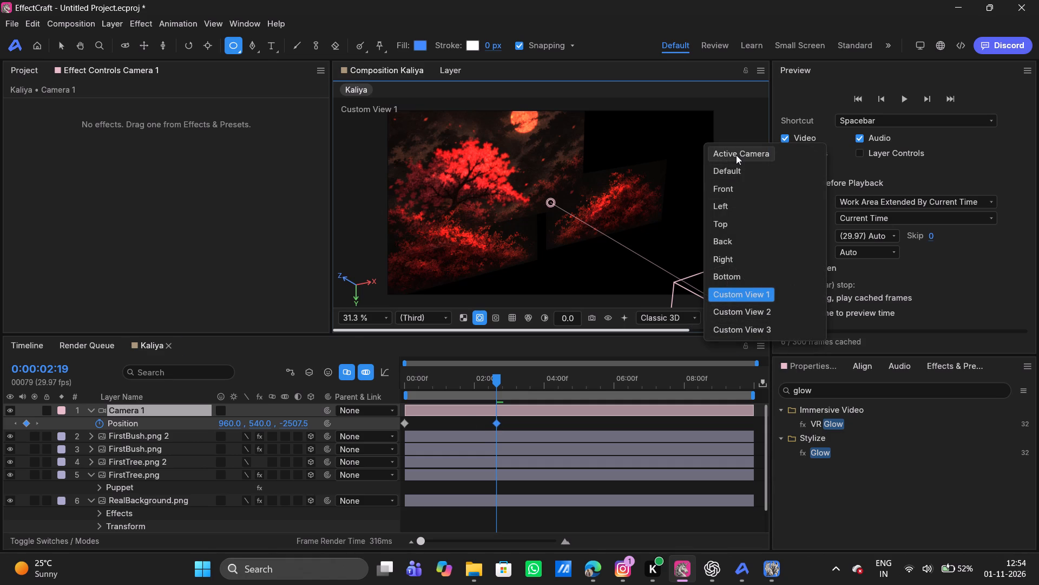
{"action": "left_click", "coordinate": [735, 153]}
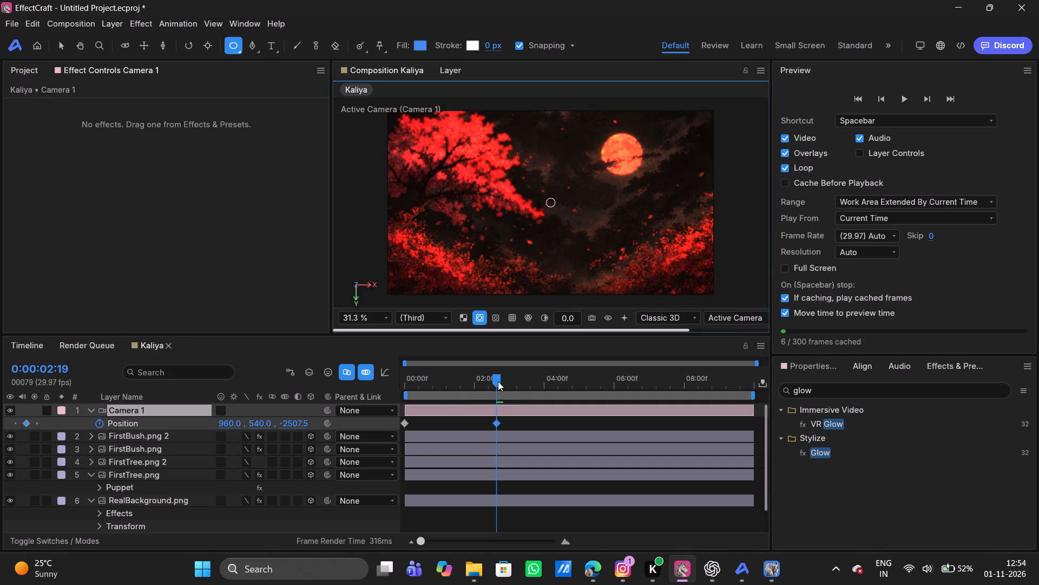
Preview the adjusted camera move from the first frame.
{"action": "left_click_drag", "start_coordinate": [498, 381], "coordinate": [437, 381]}
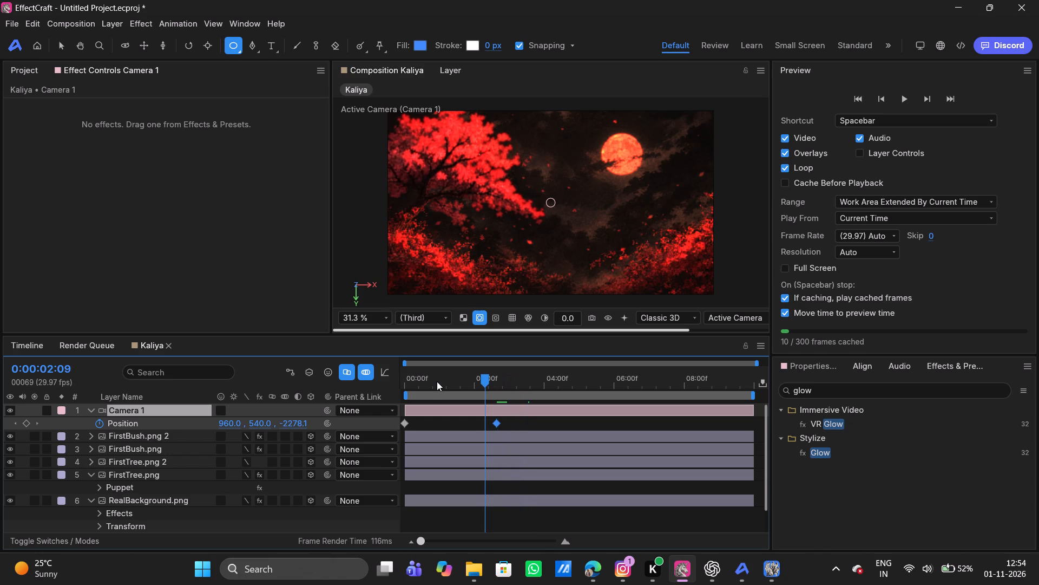
{"action": "left_click_drag", "start_coordinate": [437, 381], "coordinate": [378, 382]}
{"action": "key", "text": "space"}
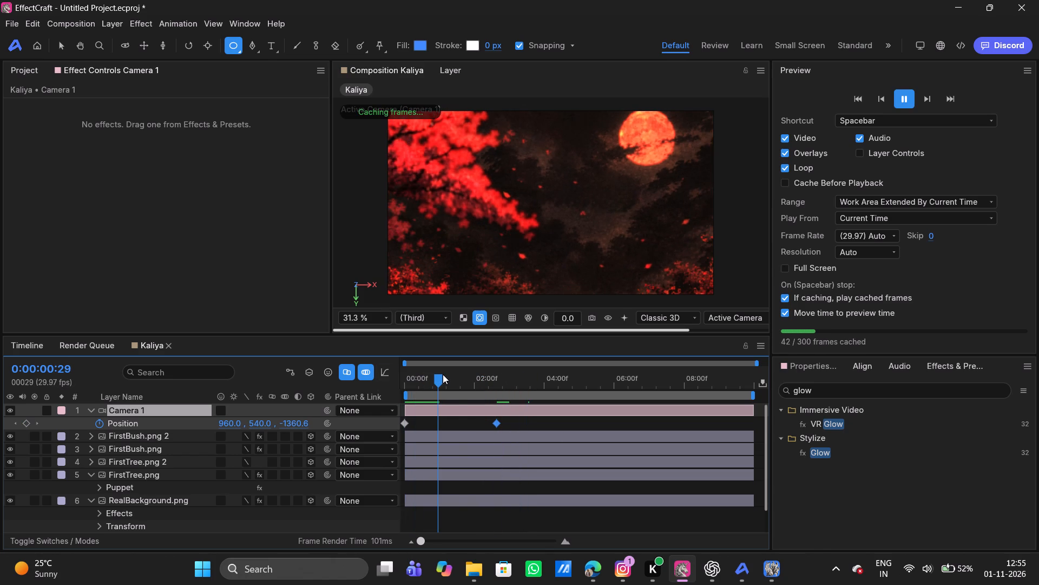
{"action": "key", "text": "space"}
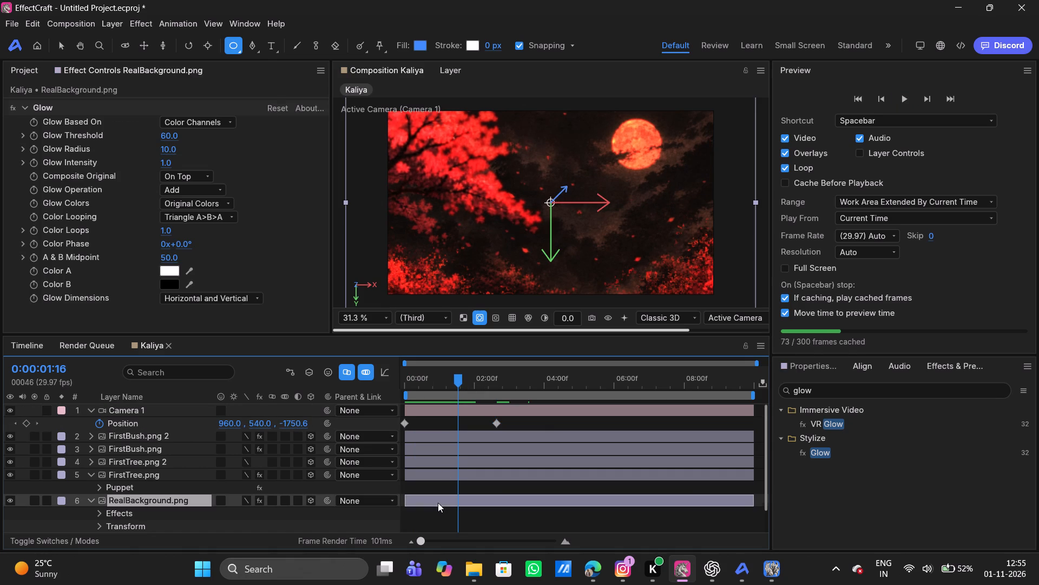
Collapse the RealBackground.png layer's properties and move the current time to 0:00:02:11.
{"action": "left_click", "coordinate": [89, 499]}
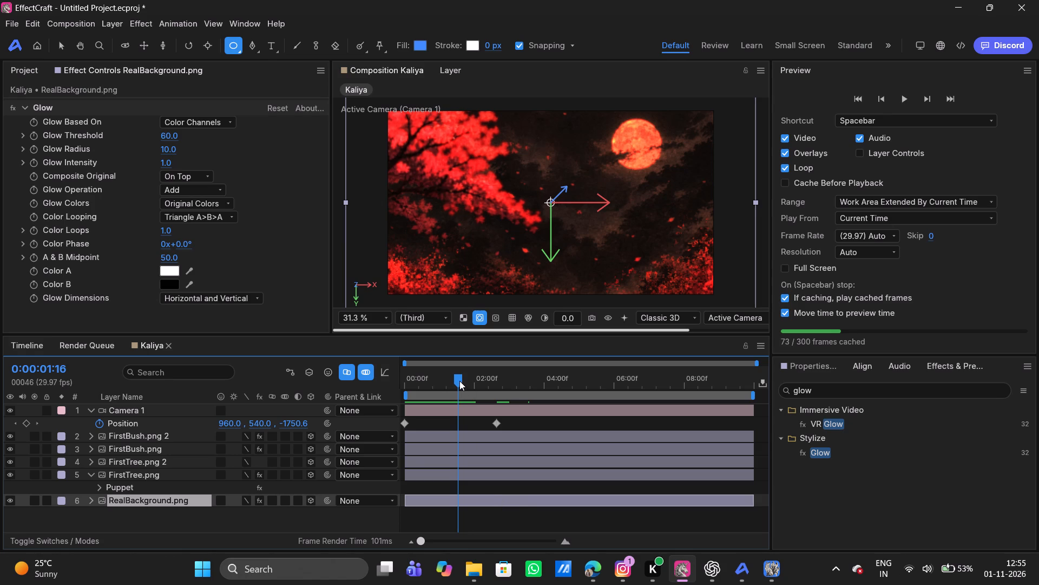
{"action": "left_click_drag", "start_coordinate": [459, 381], "coordinate": [490, 375]}
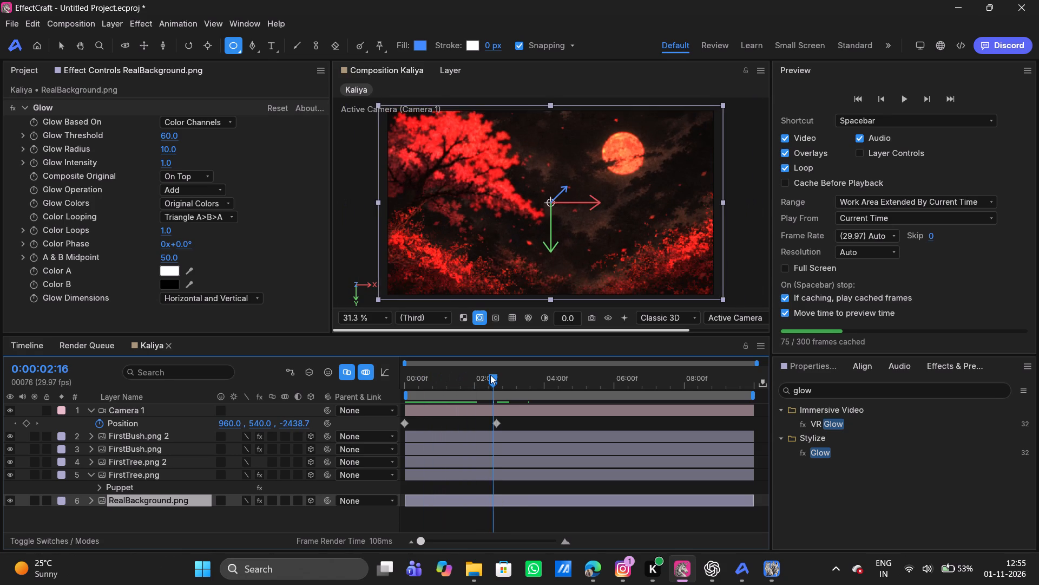
{"action": "left_click_drag", "start_coordinate": [490, 375], "coordinate": [488, 373]}
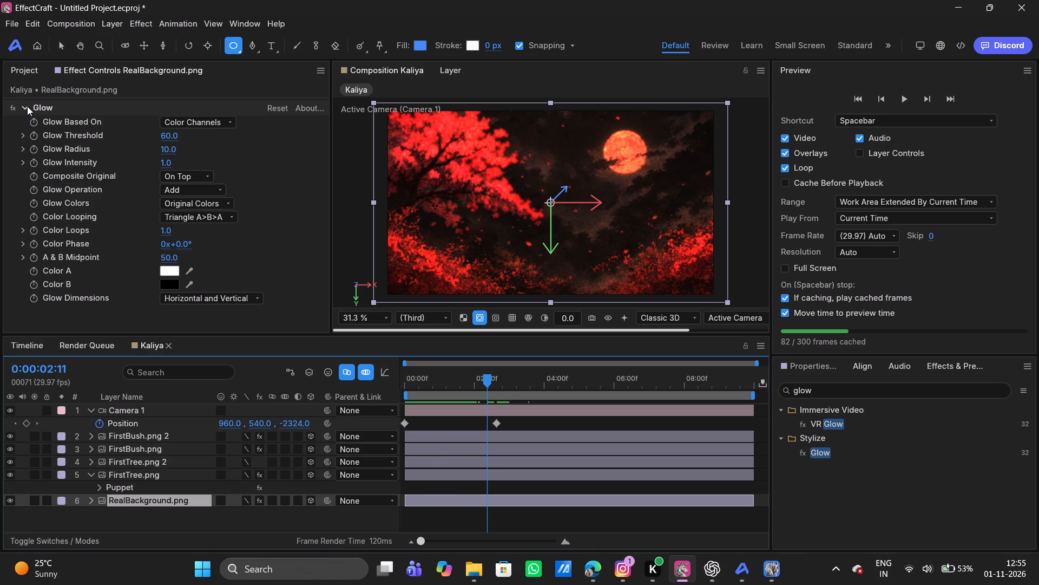
Look through the project footage, examining SecondBush.png and the particle MP4 video.
{"action": "left_click", "coordinate": [27, 106]}
{"action": "left_click", "coordinate": [30, 69]}
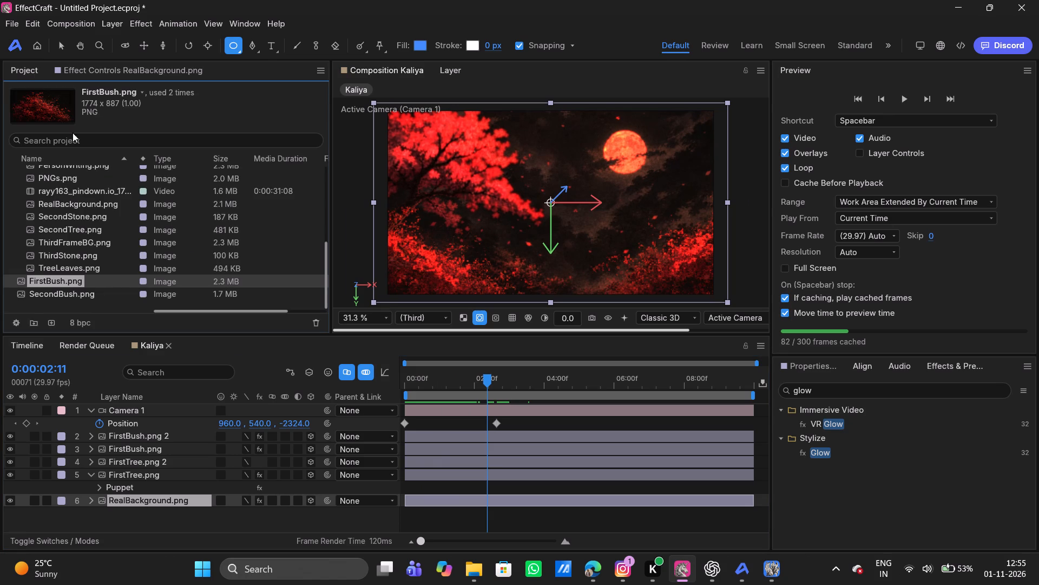
{"action": "left_click", "coordinate": [53, 295]}
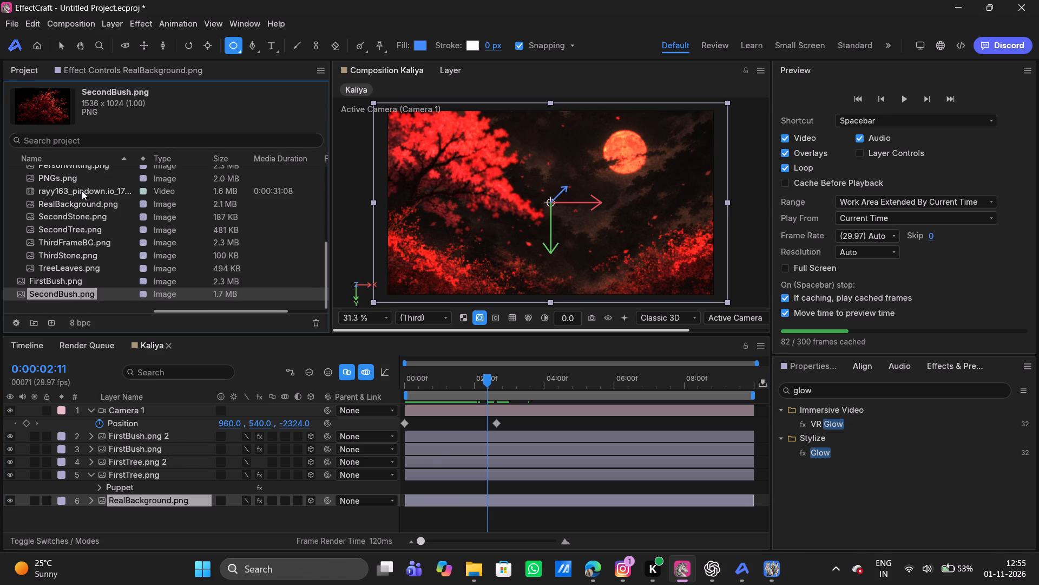
{"action": "left_click", "coordinate": [82, 191]}
{"action": "scroll", "coordinate": [82, 191], "scroll_direction": "up", "scroll_amount": 1}
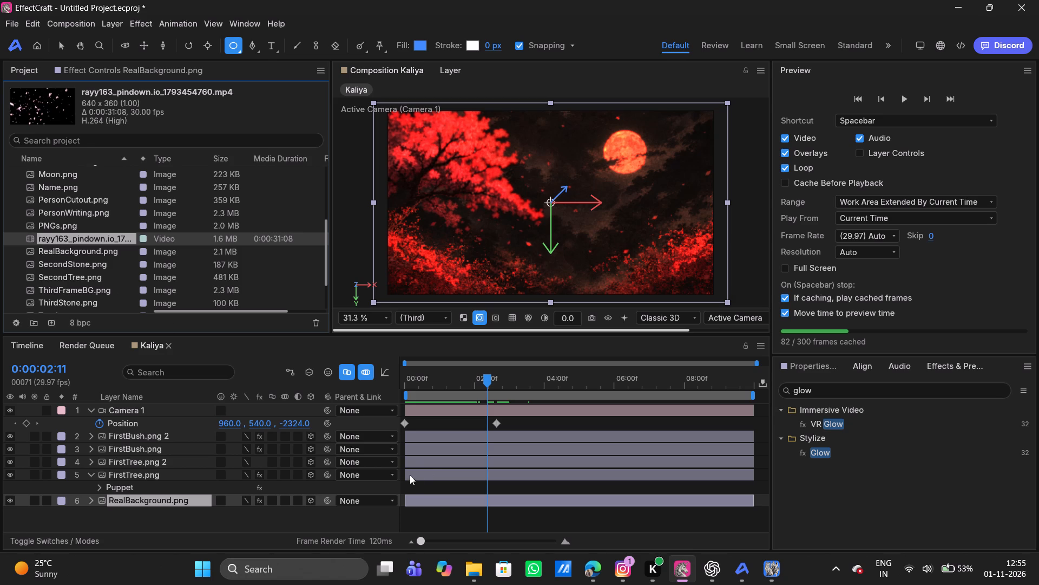
Scrub the camera move back to the first frame and forward to 0:00:02:17.
{"action": "left_click_drag", "start_coordinate": [488, 381], "coordinate": [481, 382]}
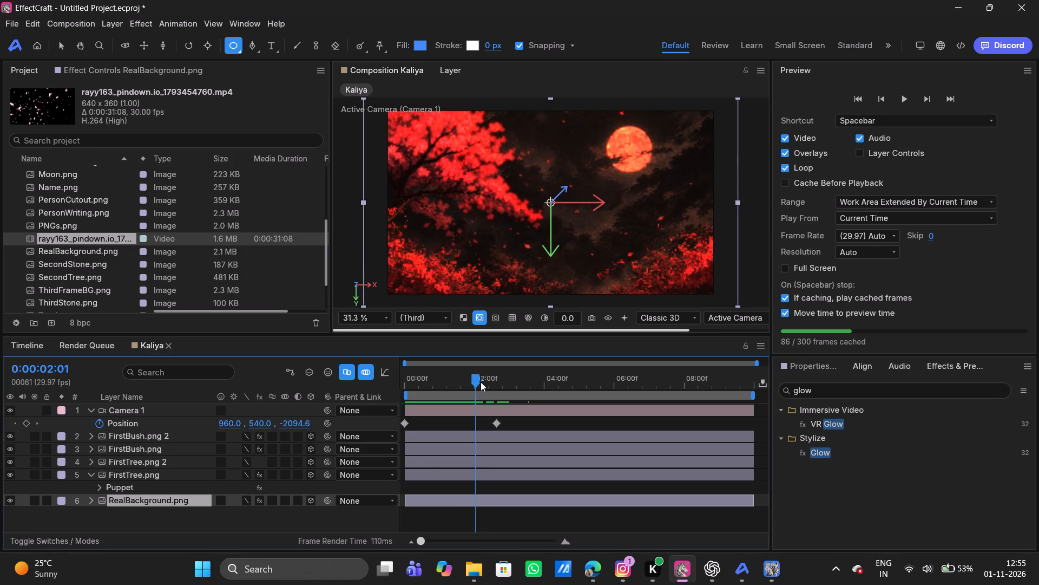
{"action": "left_click_drag", "start_coordinate": [481, 382], "coordinate": [391, 383]}
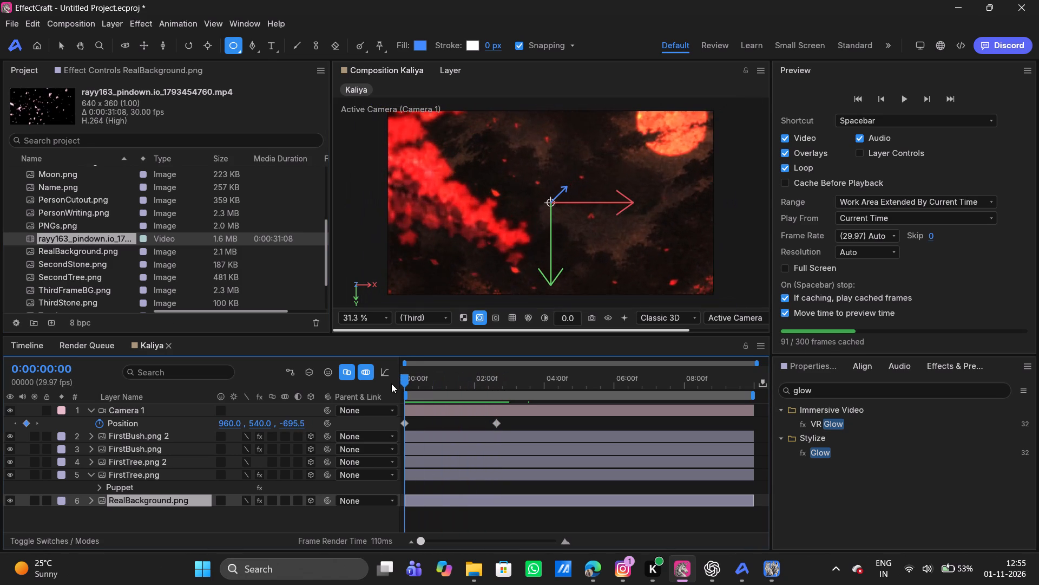
{"action": "left_click_drag", "start_coordinate": [391, 383], "coordinate": [494, 374]}
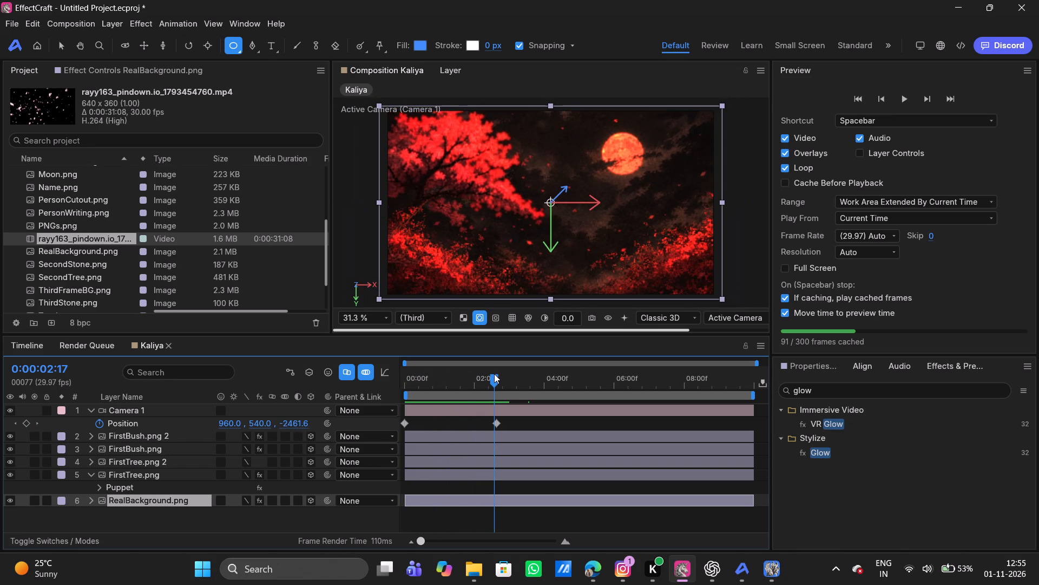
Select the FirstTree.png and FirstTree.png 2 layers together at the first frame and show their rotation and transform properties.
{"action": "scroll", "coordinate": [378, 450], "scroll_direction": "up", "scroll_amount": 1}
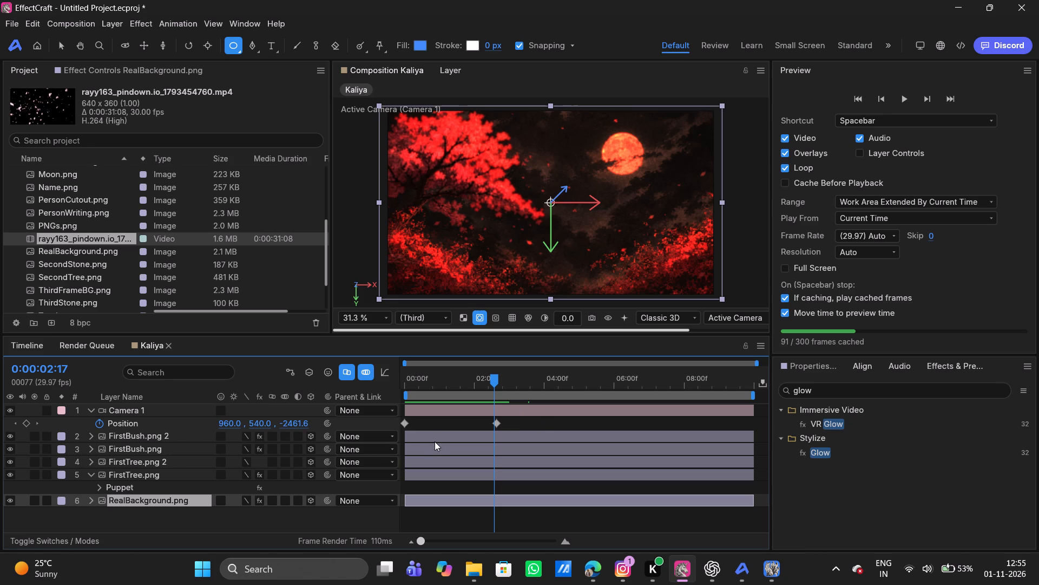
{"action": "left_click", "coordinate": [435, 440]}
{"action": "left_click", "coordinate": [420, 476]}
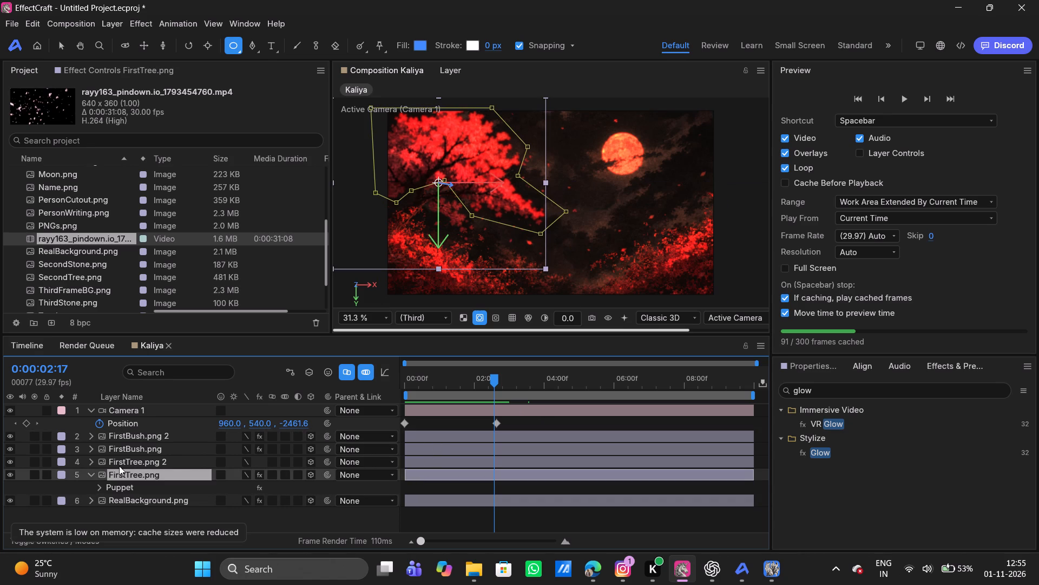
{"action": "left_click", "coordinate": [91, 474]}
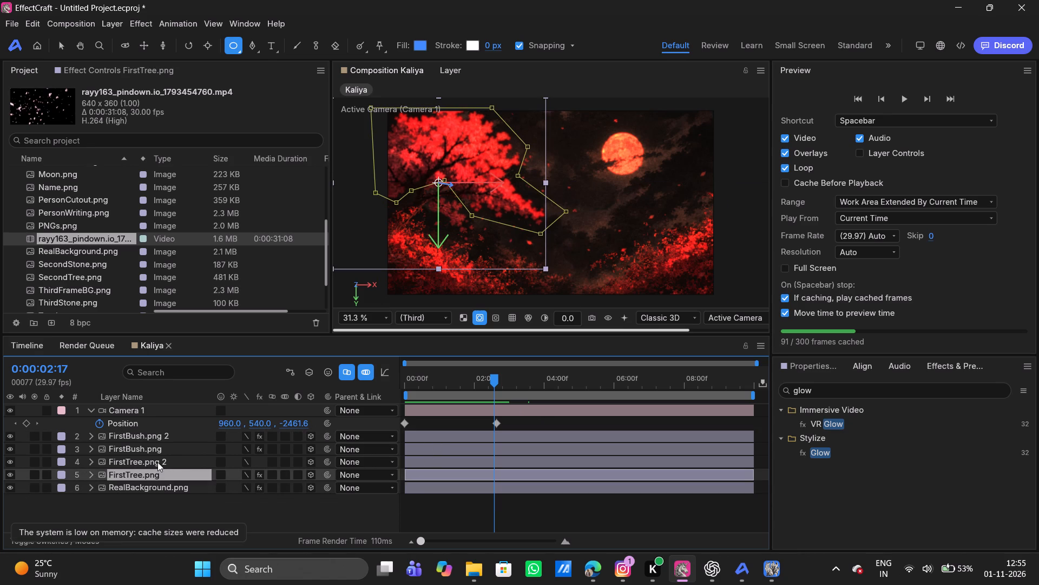
{"action": "left_click", "coordinate": [157, 462], "text": "shift"}
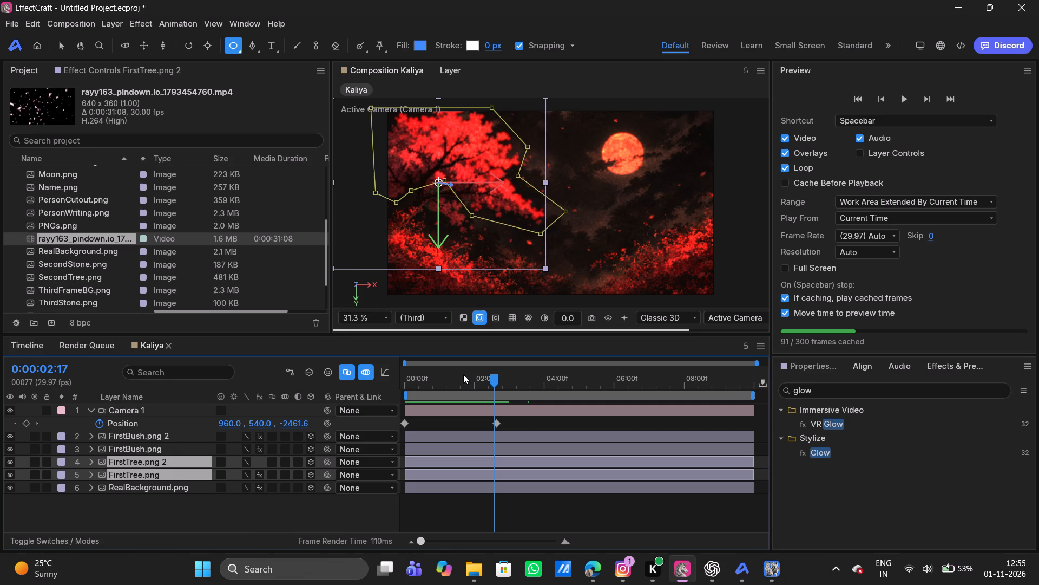
{"action": "key", "text": "i"}
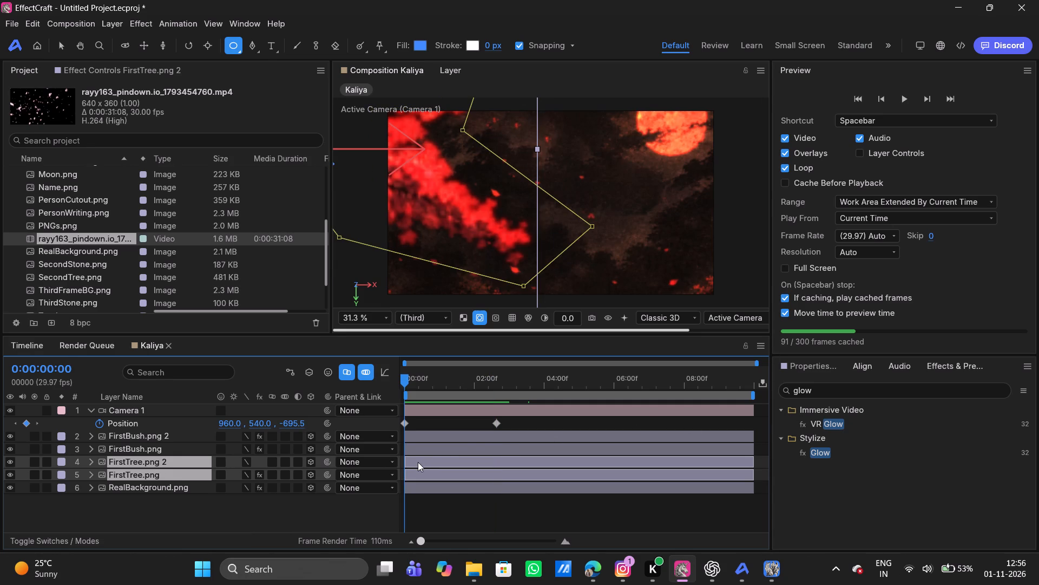
{"action": "key", "text": "r"}
{"action": "scroll", "coordinate": [217, 520], "scroll_direction": "down", "scroll_amount": 1}
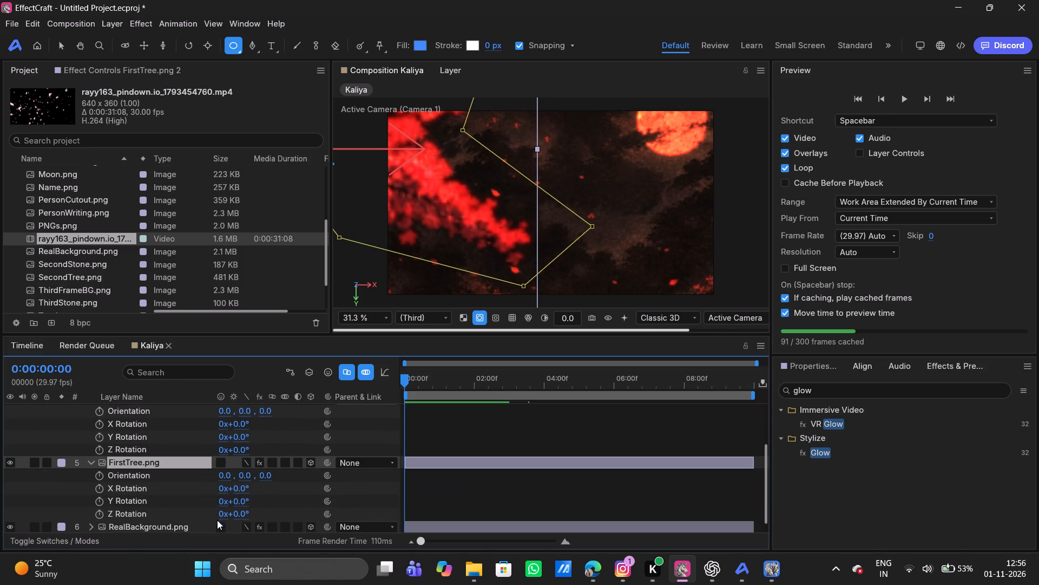
{"action": "scroll", "coordinate": [206, 502], "scroll_direction": "down", "scroll_amount": 1}
{"action": "scroll", "coordinate": [206, 502], "scroll_direction": "up", "scroll_amount": 1}
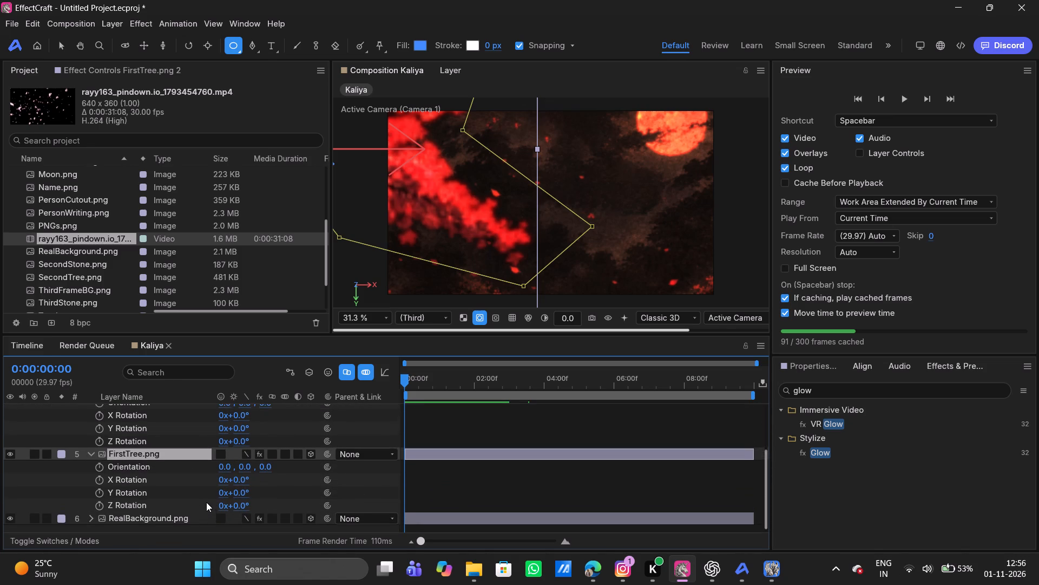
{"action": "scroll", "coordinate": [206, 502], "scroll_direction": "up", "scroll_amount": 1}
{"action": "left_click", "coordinate": [811, 366]}
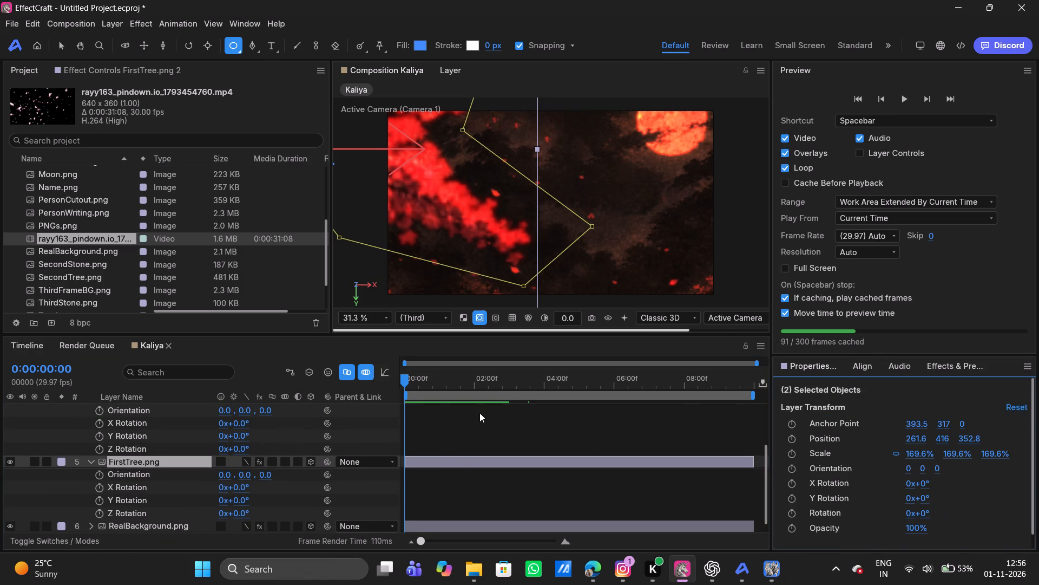
Collapse both tree layers' rotation properties and hide the Camera 1 layer.
{"action": "scroll", "coordinate": [295, 466], "scroll_direction": "up", "scroll_amount": 3}
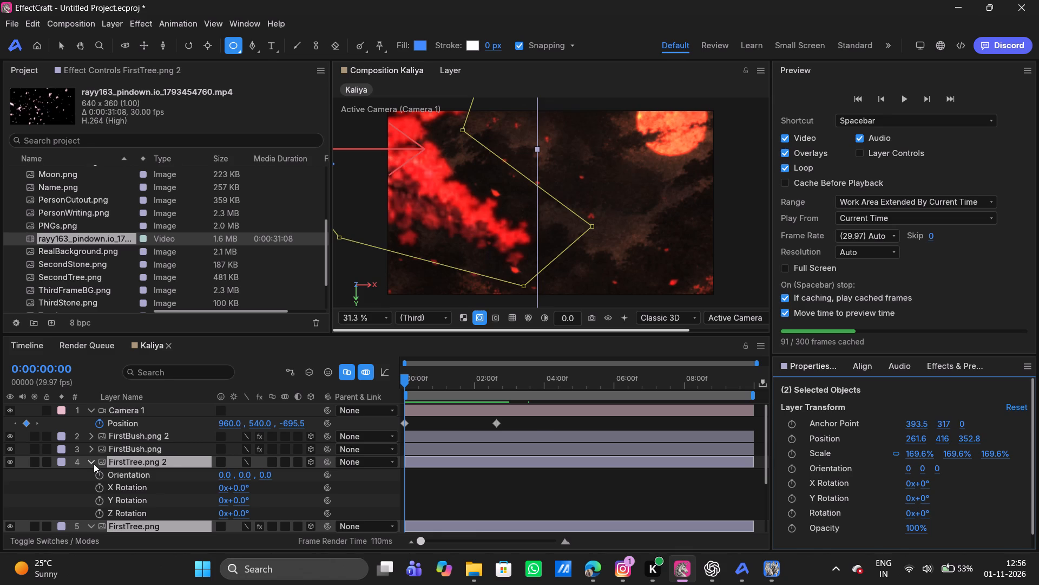
{"action": "left_click", "coordinate": [94, 464]}
{"action": "left_click", "coordinate": [91, 474]}
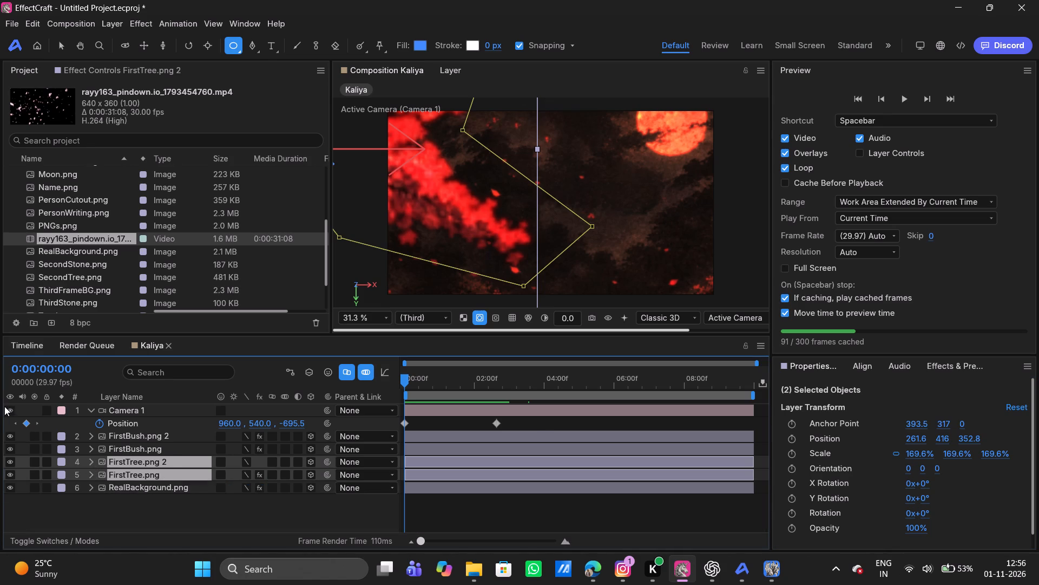
{"action": "left_click", "coordinate": [9, 409]}
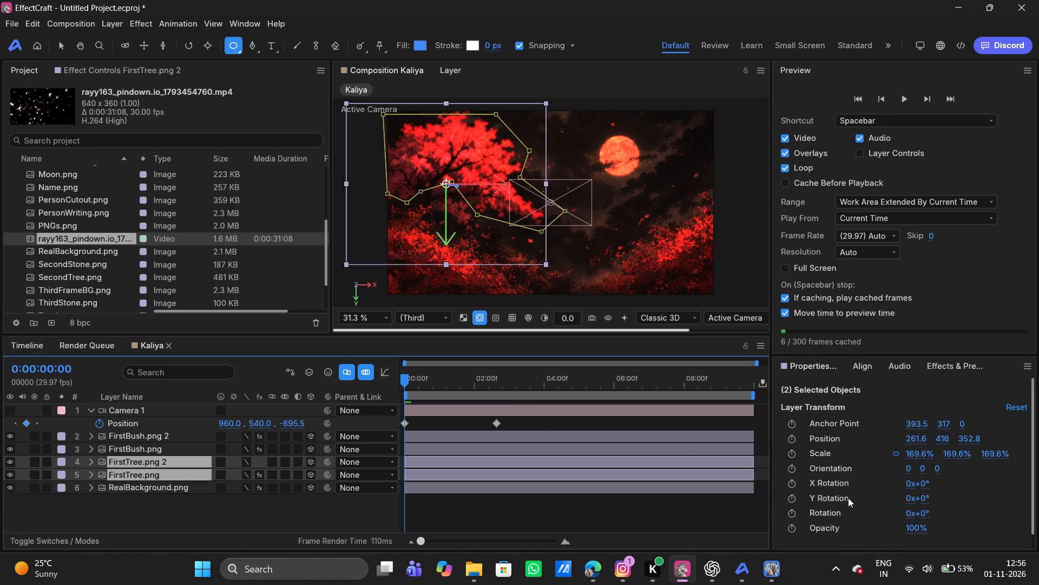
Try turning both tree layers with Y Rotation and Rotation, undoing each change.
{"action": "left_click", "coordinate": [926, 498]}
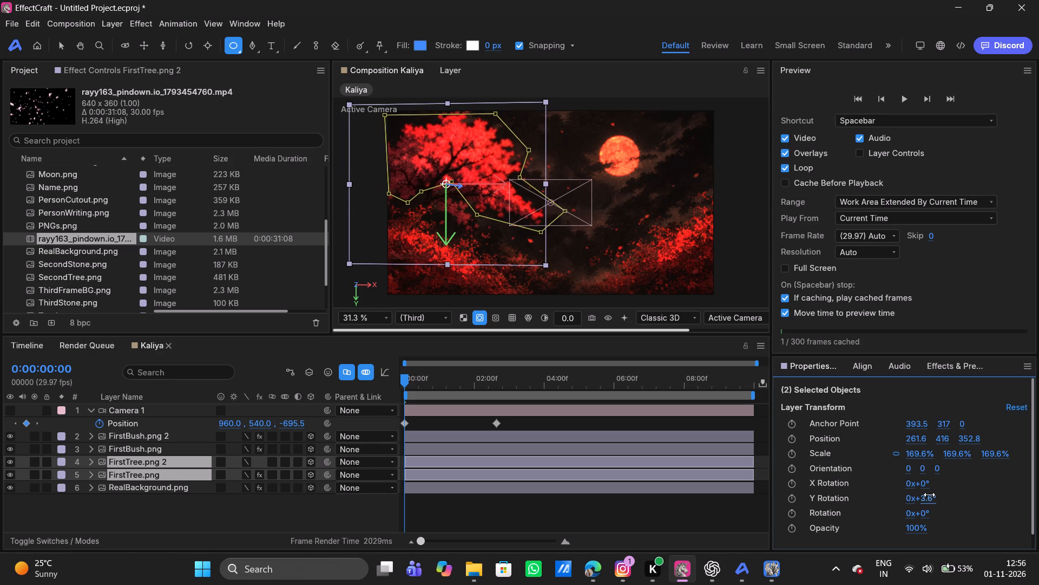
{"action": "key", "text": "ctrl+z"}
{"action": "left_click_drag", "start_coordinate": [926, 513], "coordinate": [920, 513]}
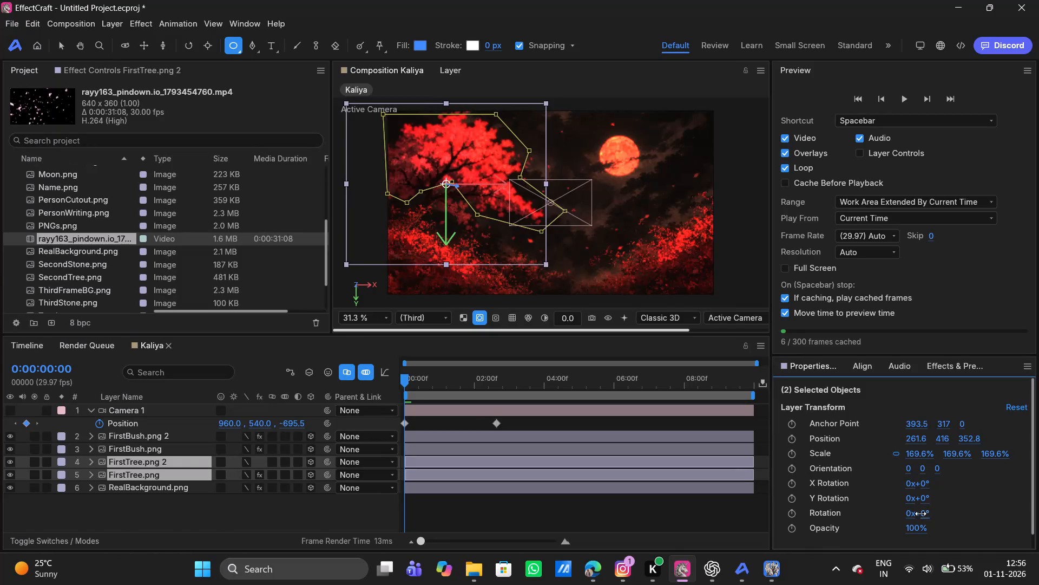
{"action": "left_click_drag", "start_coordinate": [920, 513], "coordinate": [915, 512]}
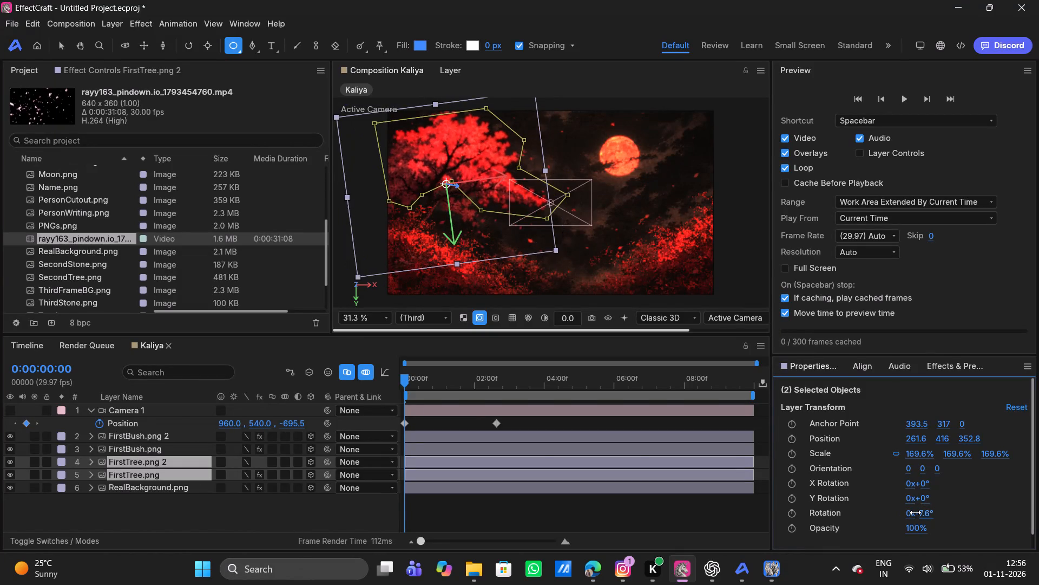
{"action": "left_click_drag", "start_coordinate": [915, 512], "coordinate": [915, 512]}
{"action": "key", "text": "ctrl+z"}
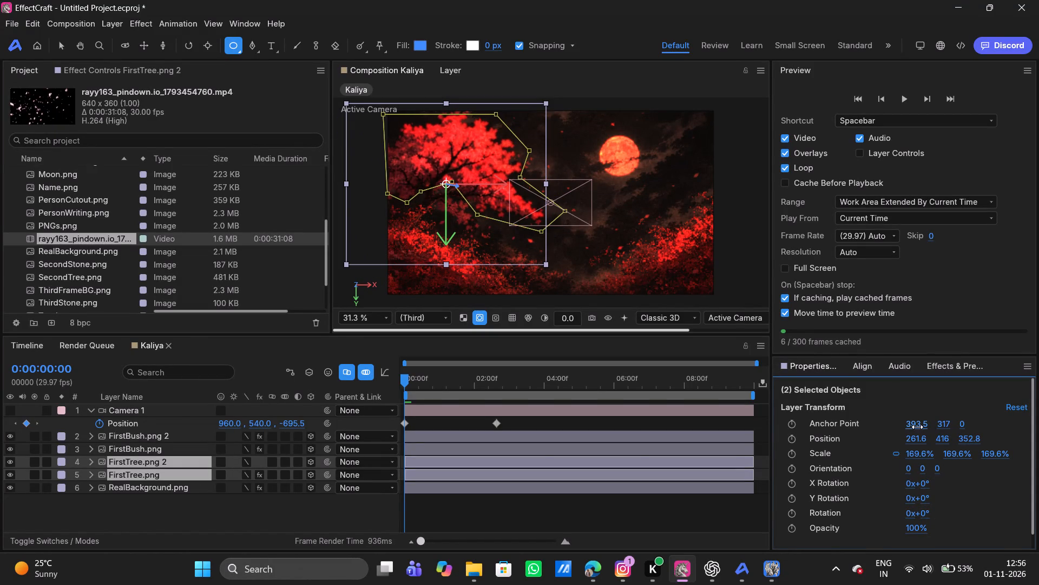
Set the X anchor point of both tree layers to 179.1.
{"action": "left_click_drag", "start_coordinate": [917, 427], "coordinate": [864, 426]}
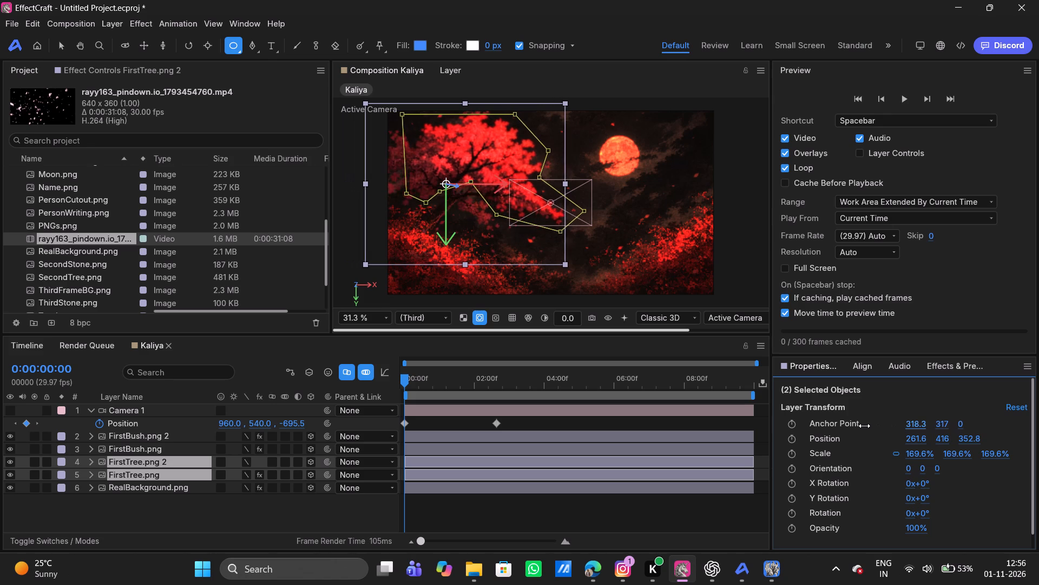
{"action": "left_click_drag", "start_coordinate": [864, 426], "coordinate": [768, 427]}
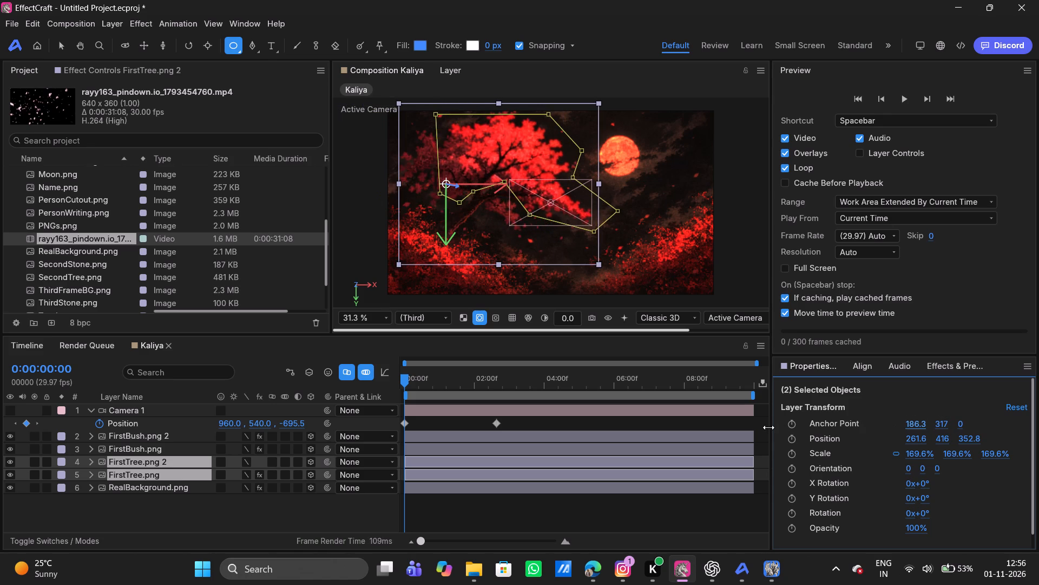
{"action": "left_click_drag", "start_coordinate": [768, 427], "coordinate": [769, 426]}
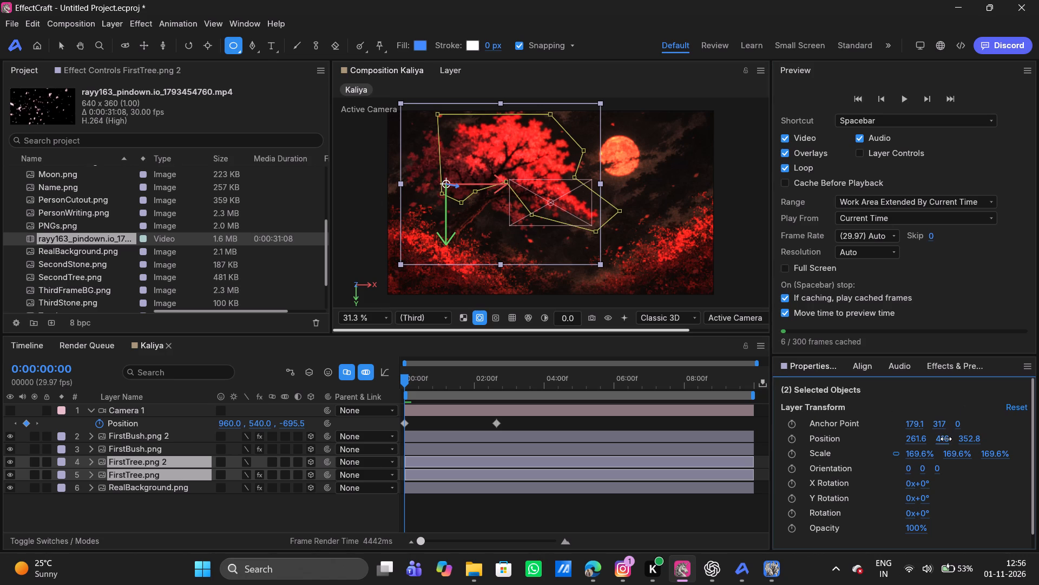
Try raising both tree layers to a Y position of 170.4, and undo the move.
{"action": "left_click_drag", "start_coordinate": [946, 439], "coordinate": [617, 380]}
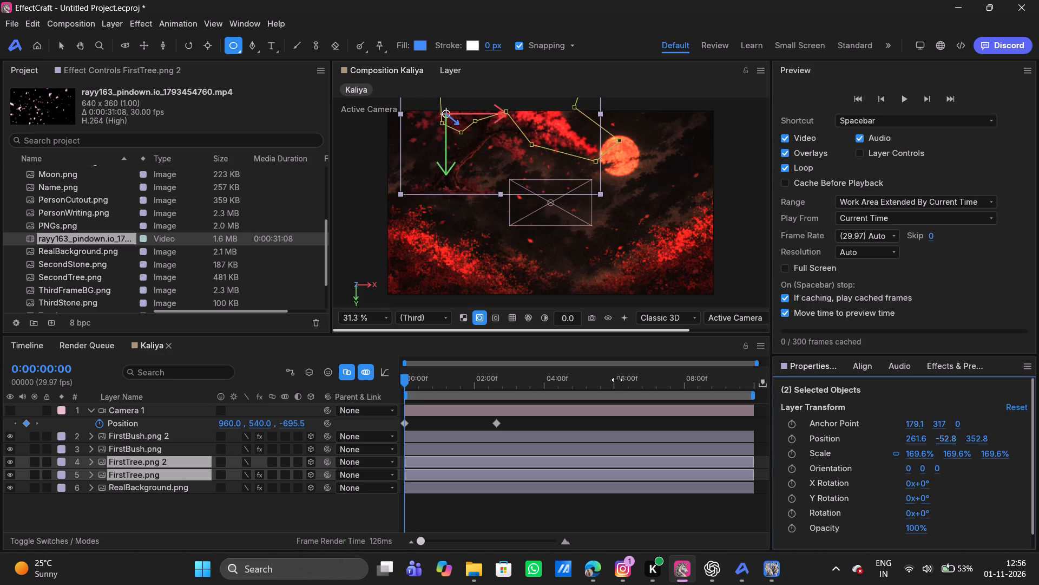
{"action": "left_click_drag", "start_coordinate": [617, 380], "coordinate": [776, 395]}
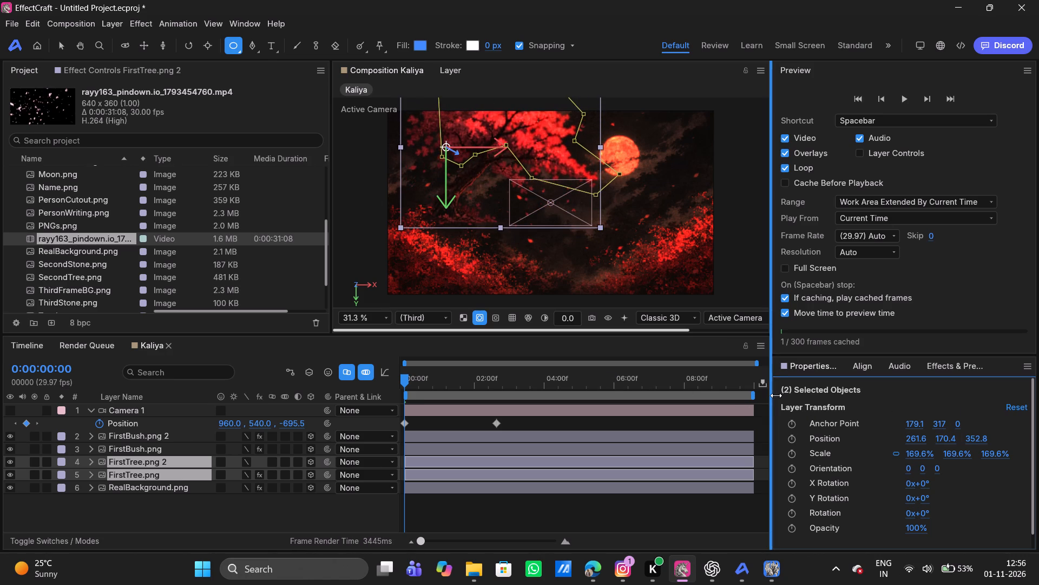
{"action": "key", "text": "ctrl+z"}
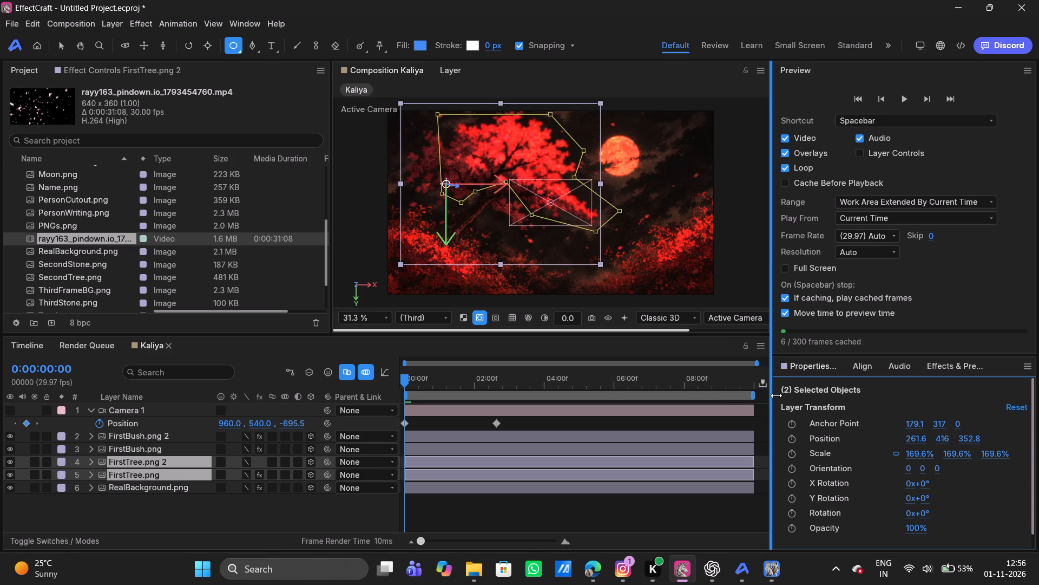
Set the Y anchor point of both tree layers to 557, below the tree's trunk.
{"action": "left_click_drag", "start_coordinate": [941, 421], "coordinate": [899, 411]}
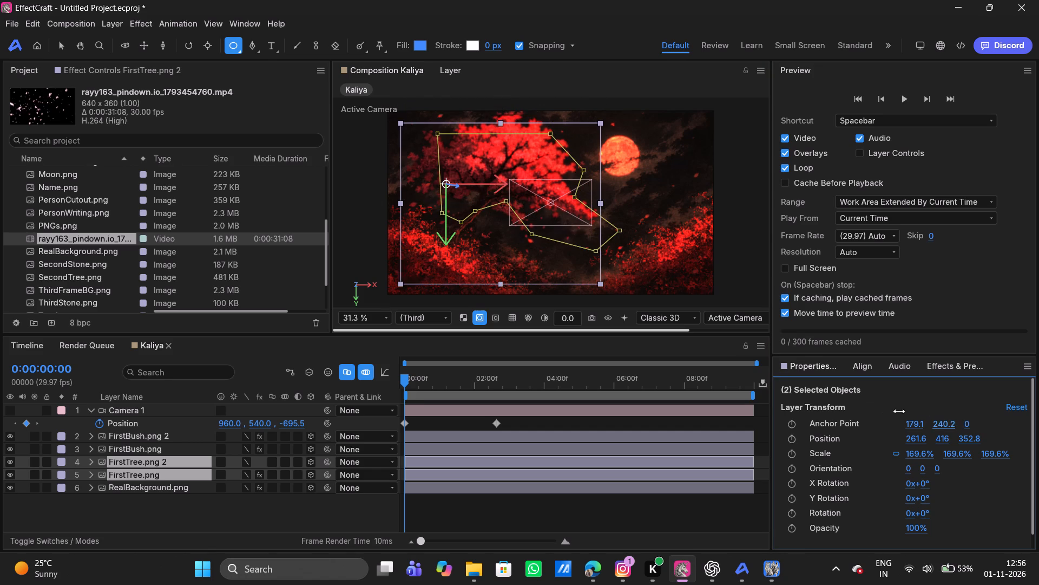
{"action": "left_click_drag", "start_coordinate": [899, 411], "coordinate": [76, 398]}
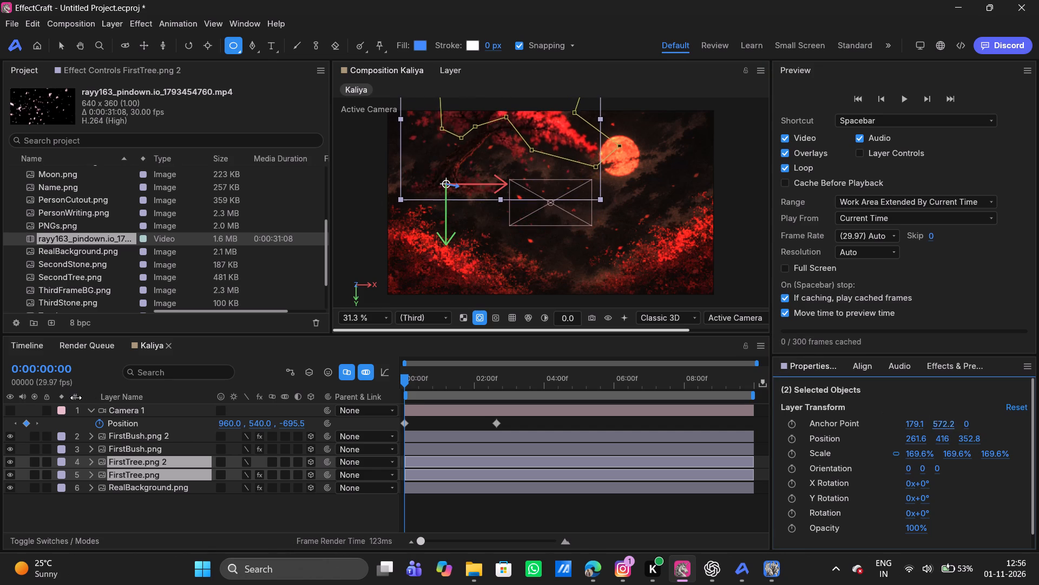
{"action": "left_click_drag", "start_coordinate": [76, 398], "coordinate": [68, 399]}
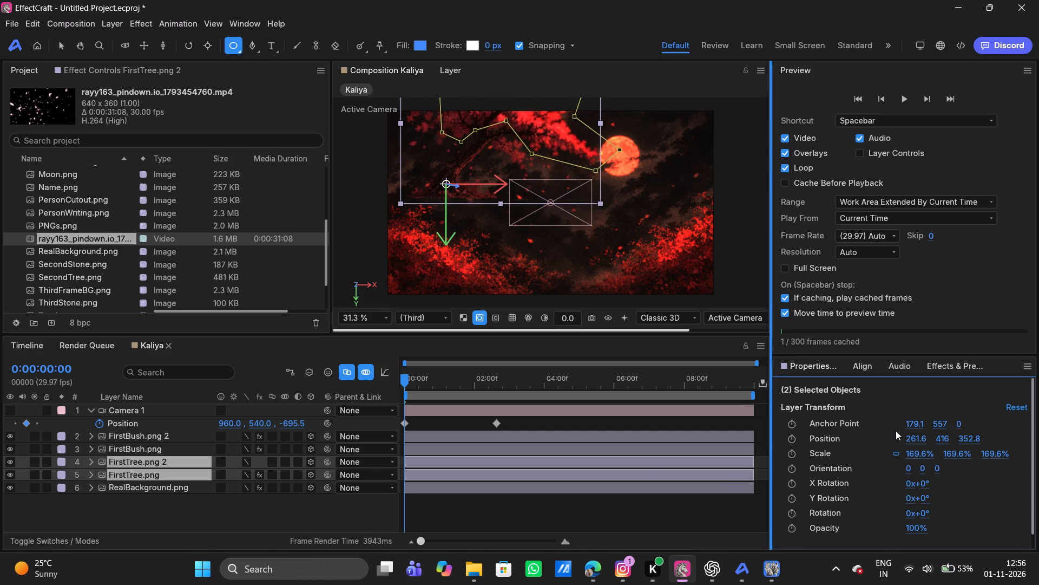
Reposition both tree layers to X -84.0 and Y 788.8 so the tree sits back at the scene's left edge.
{"action": "left_click_drag", "start_coordinate": [915, 440], "coordinate": [668, 444]}
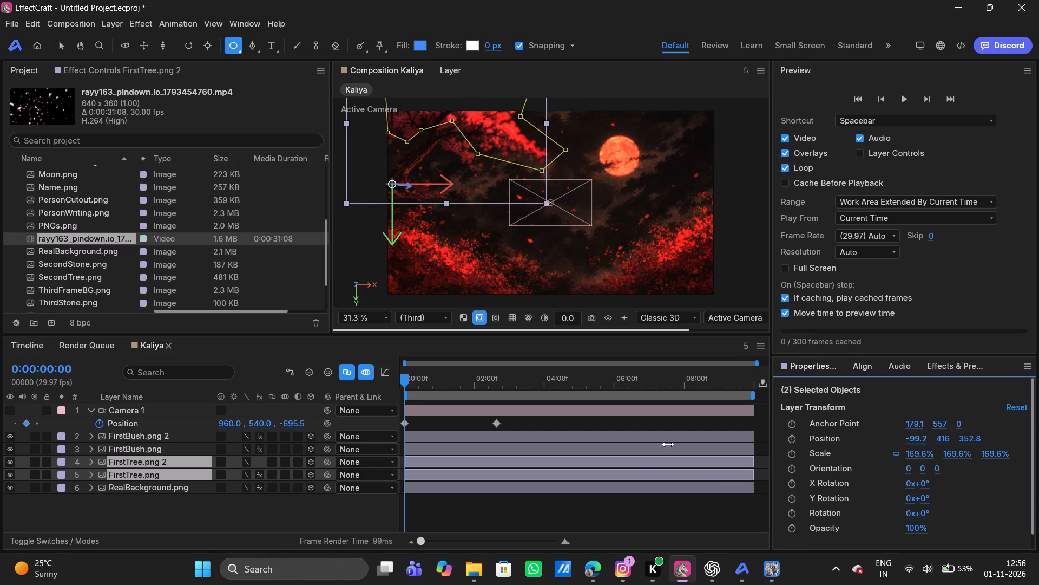
{"action": "left_click_drag", "start_coordinate": [668, 444], "coordinate": [678, 445]}
{"action": "left_click_drag", "start_coordinate": [940, 435], "coordinate": [193, 432]}
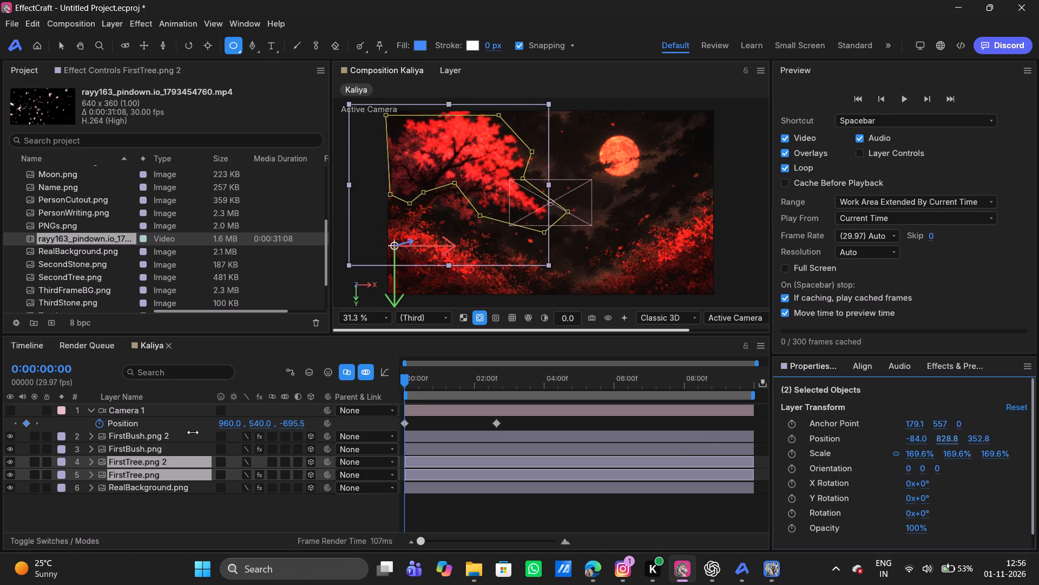
{"action": "left_click_drag", "start_coordinate": [193, 432], "coordinate": [165, 427]}
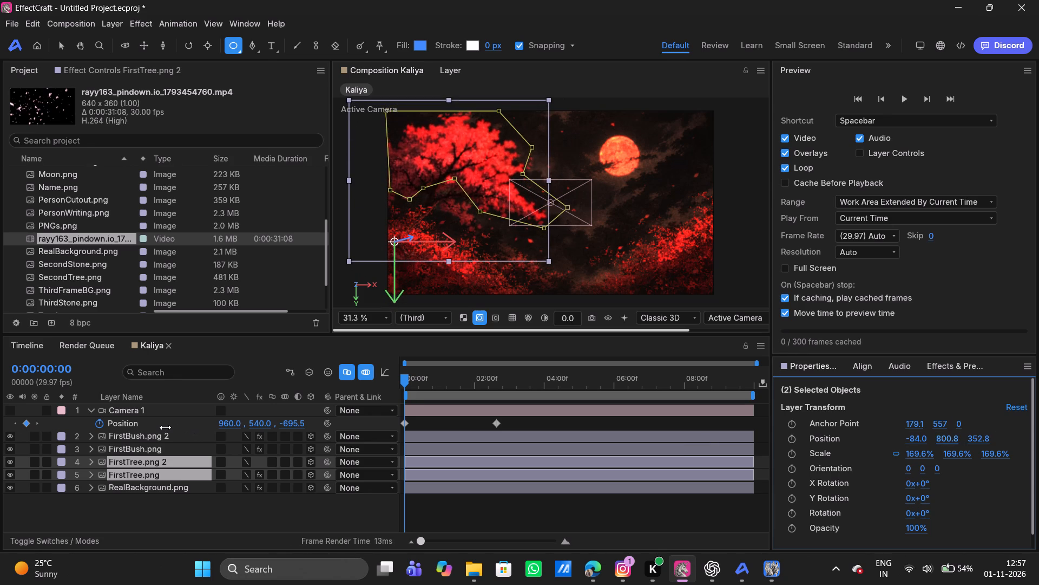
{"action": "left_click_drag", "start_coordinate": [165, 427], "coordinate": [162, 427]}
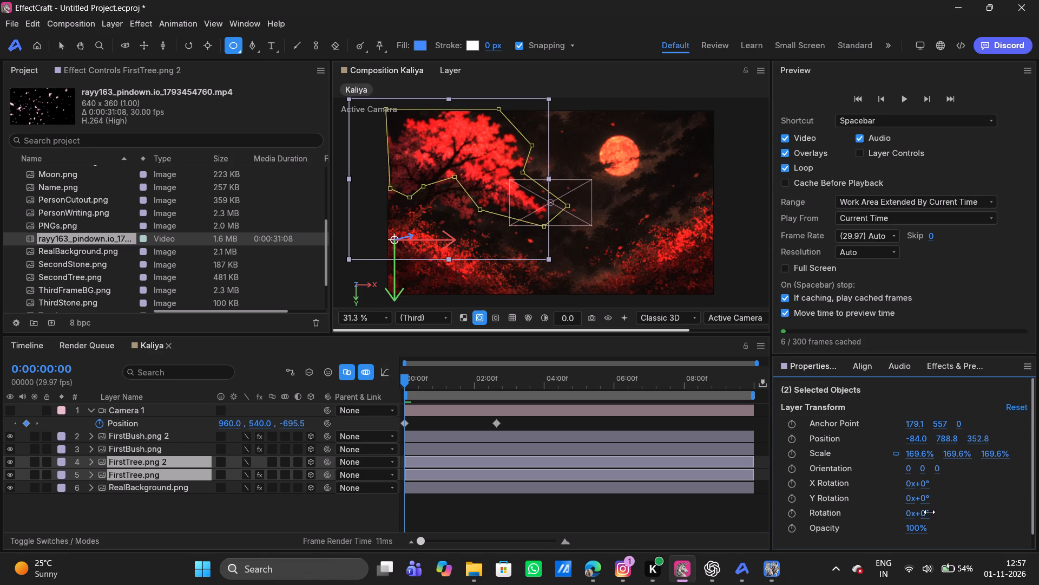
Rotate both tree layers to -32° so the tree tilts out of the scene, and keyframe that rotation at 0:00:00:00.
{"action": "left_click_drag", "start_coordinate": [927, 500], "coordinate": [914, 500]}
{"action": "key", "text": "ctrl+z"}
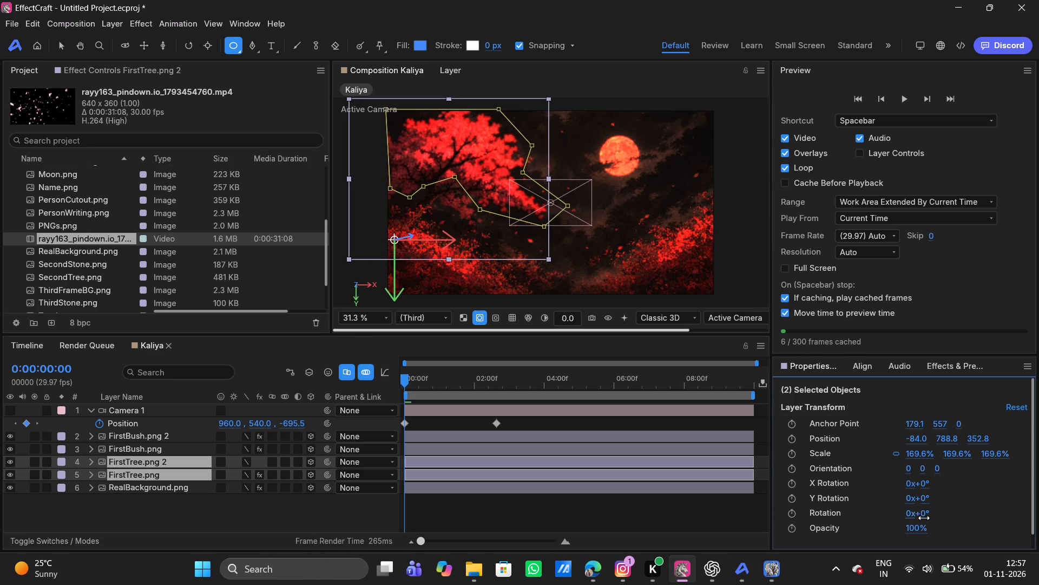
{"action": "left_click_drag", "start_coordinate": [927, 516], "coordinate": [902, 513]}
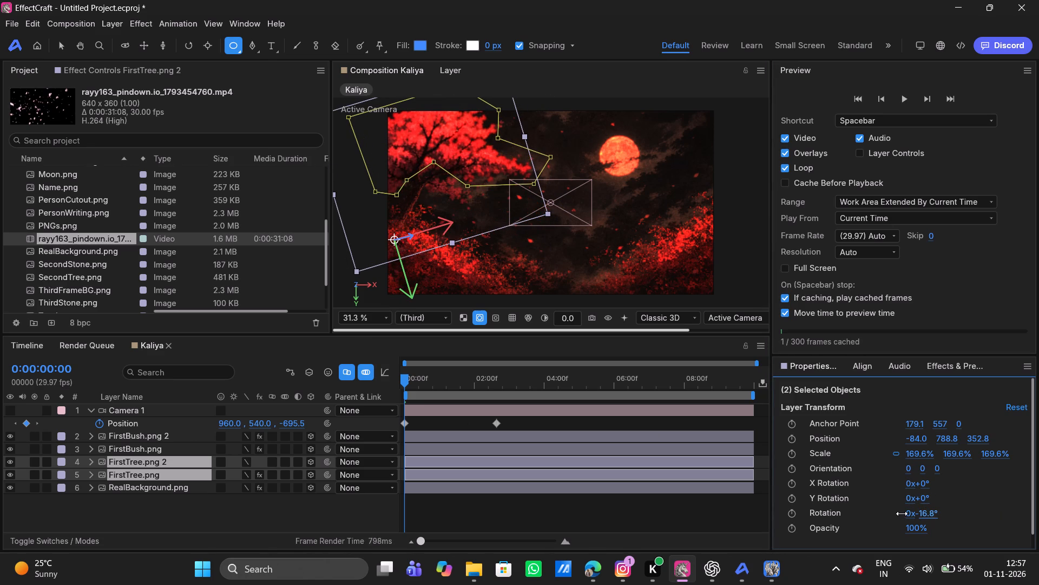
{"action": "left_click_drag", "start_coordinate": [902, 513], "coordinate": [877, 512]}
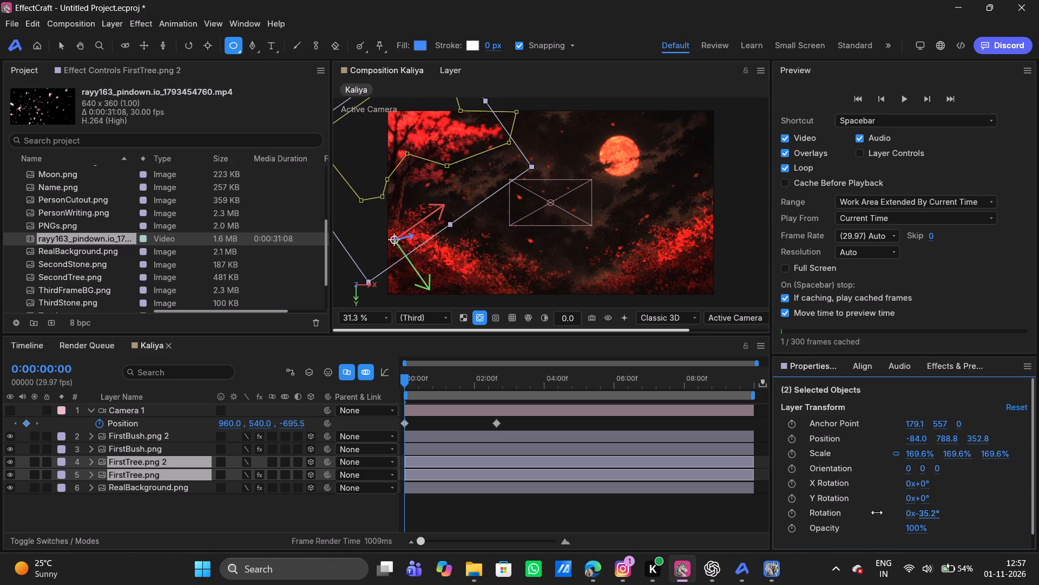
{"action": "left_click_drag", "start_coordinate": [877, 512], "coordinate": [883, 513]}
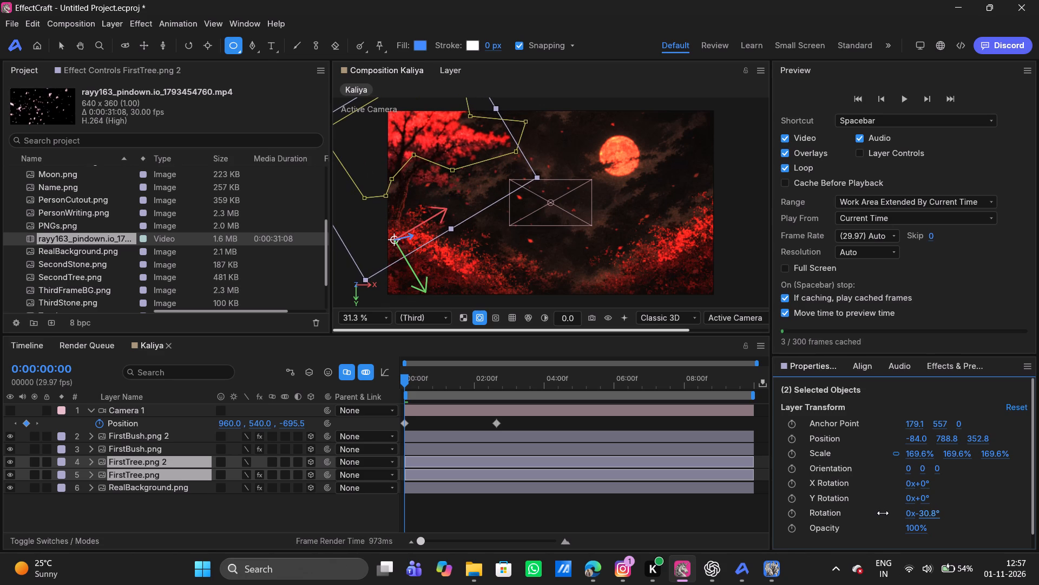
{"action": "left_click_drag", "start_coordinate": [883, 513], "coordinate": [881, 512]}
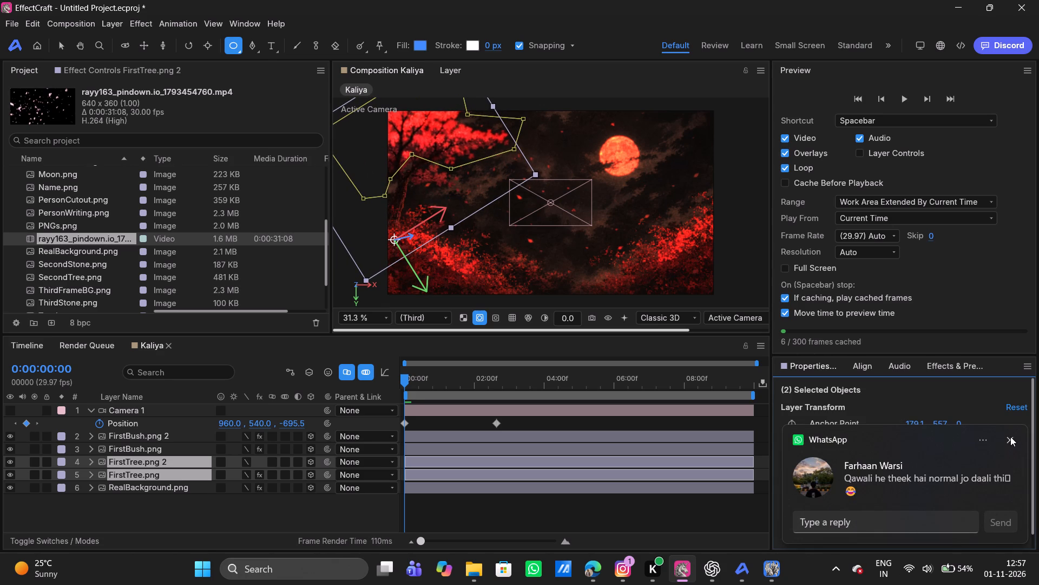
{"action": "left_click", "coordinate": [1010, 437]}
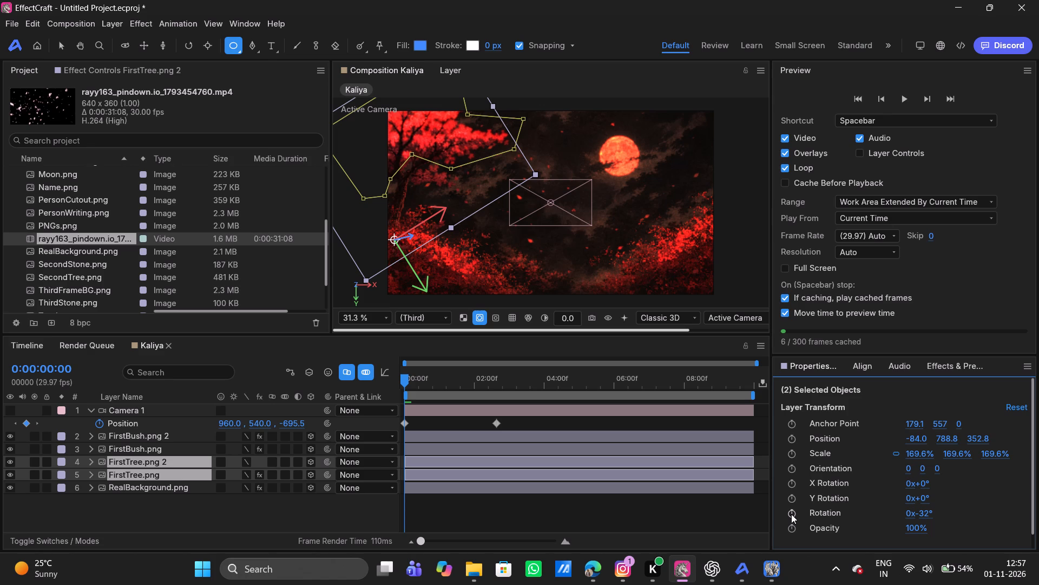
{"action": "left_click", "coordinate": [791, 514]}
At the camera's second keyframe, 0:00:02:19, open the FirstTree.png layer's Rotation value for editing and clear the degrees.
{"action": "left_click", "coordinate": [465, 413]}
{"action": "left_click", "coordinate": [425, 474]}
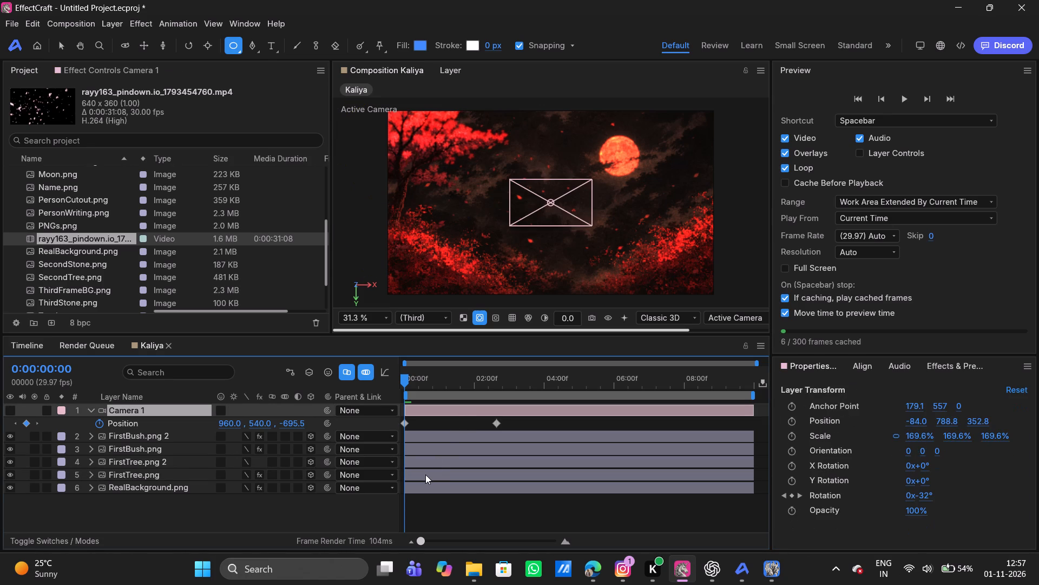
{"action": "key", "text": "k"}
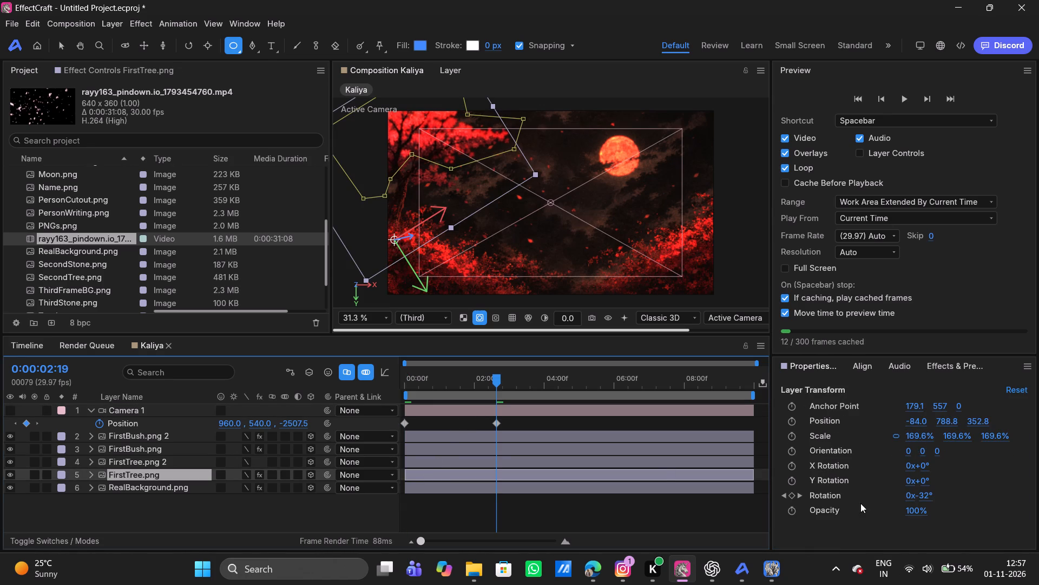
{"action": "double_click", "coordinate": [931, 496]}
{"action": "key", "text": "BackSpace"}
{"action": "key", "text": "BackSpace"}
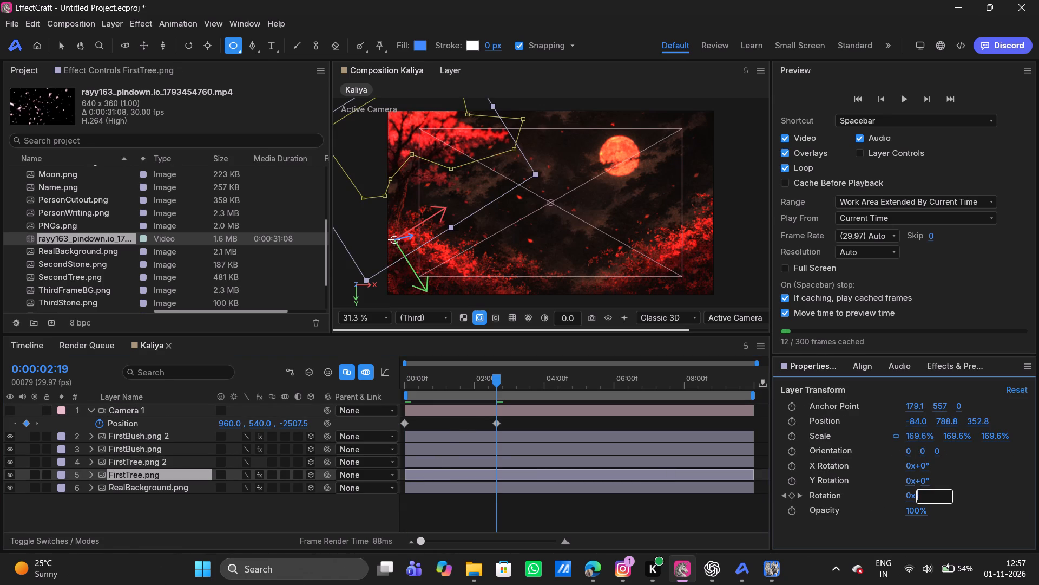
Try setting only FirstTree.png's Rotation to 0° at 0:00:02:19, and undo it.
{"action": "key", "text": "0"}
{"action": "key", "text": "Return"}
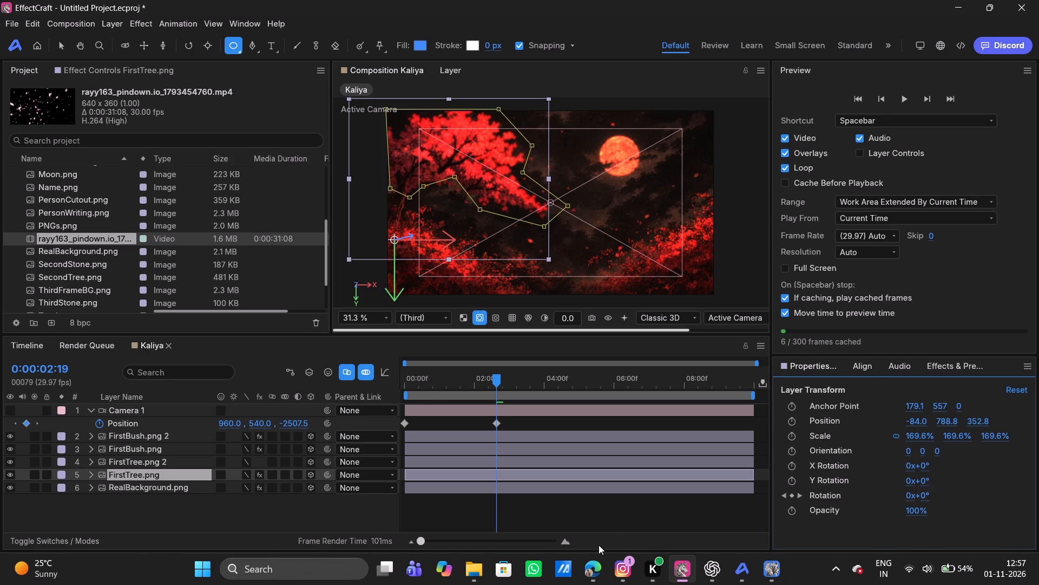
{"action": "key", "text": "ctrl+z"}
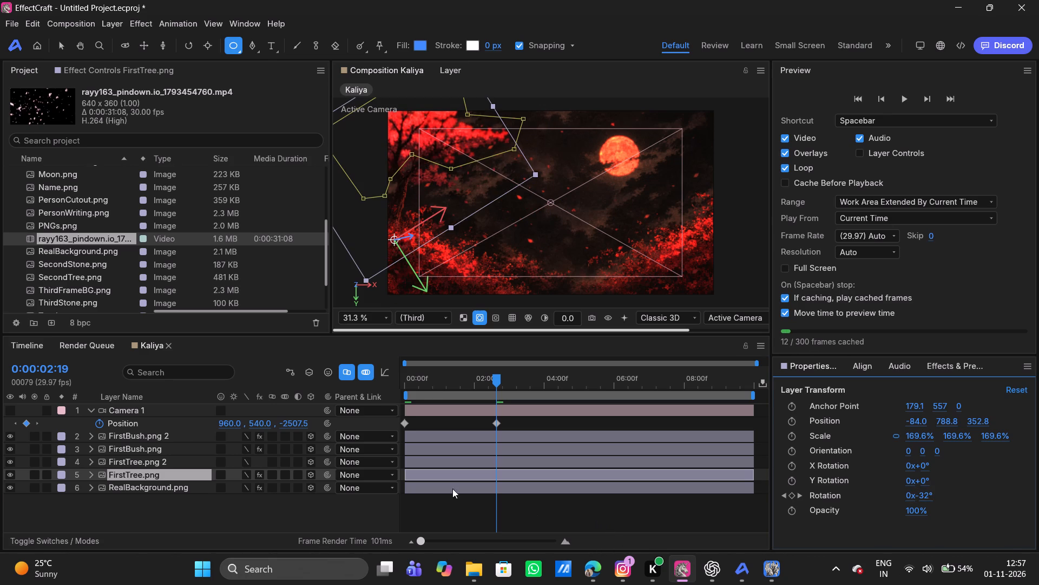
Set the Rotation of both FirstTree.png and FirstTree.png 2 to 0° at 0:00:02:19.
{"action": "left_click", "coordinate": [166, 461], "text": "shift"}
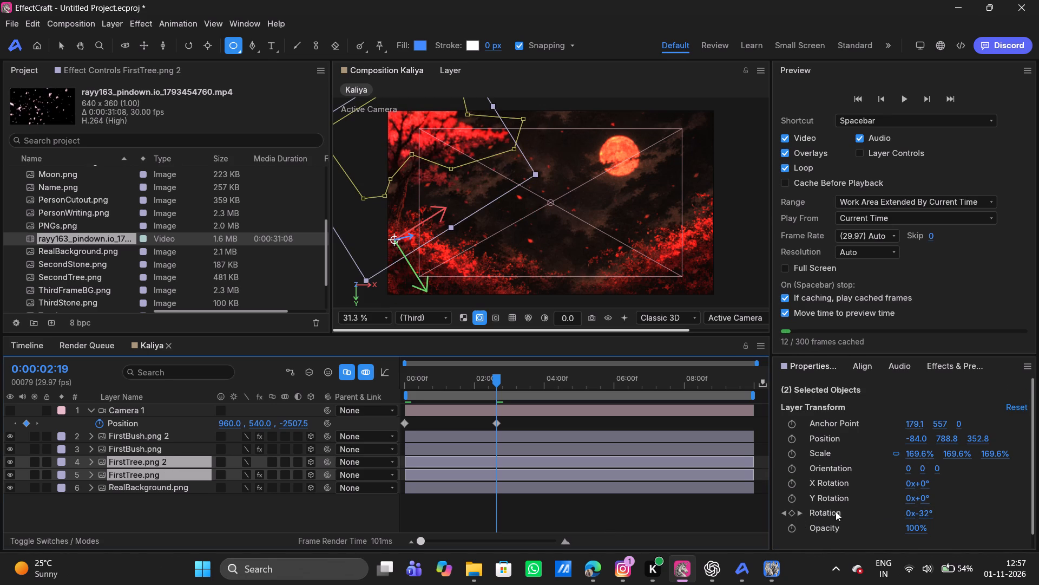
{"action": "double_click", "coordinate": [925, 515]}
{"action": "key", "text": "BackSpace"}
{"action": "key", "text": "BackSpace"}
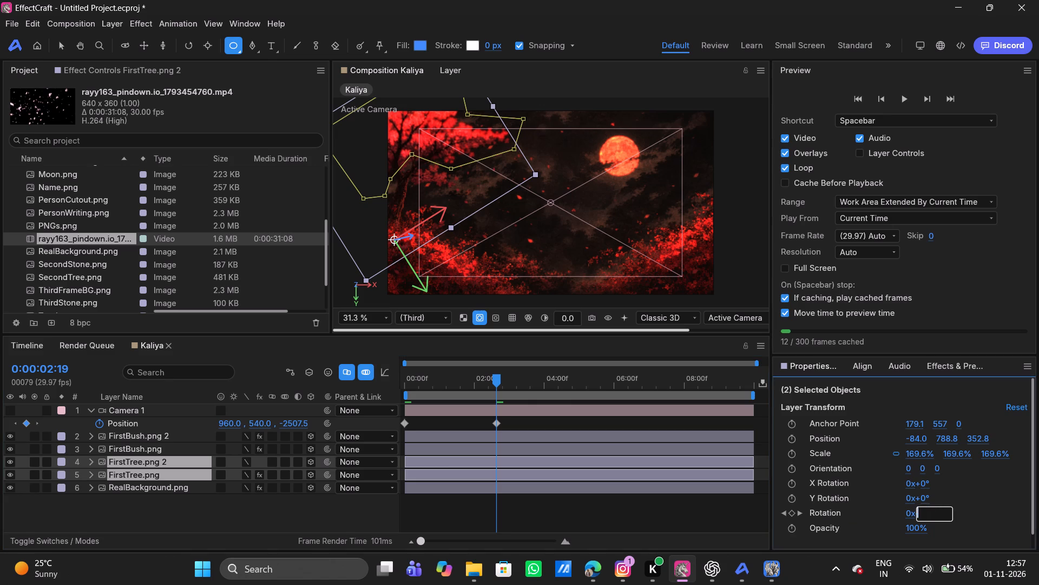
{"action": "key", "text": "0"}
{"action": "key", "text": "Return"}
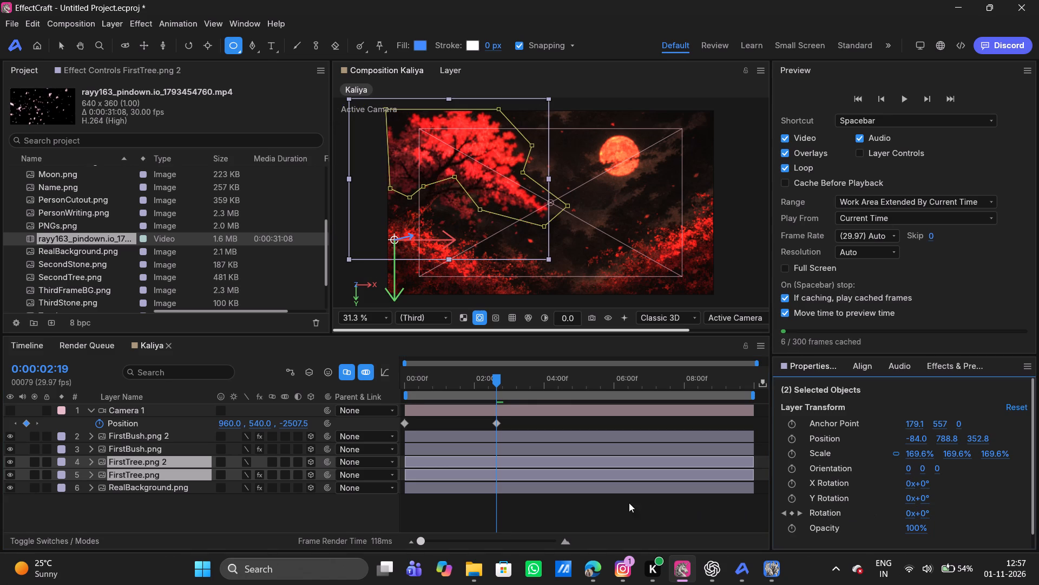
Reveal the keyframed properties of both selected tree layers in the timeline.
{"action": "left_click", "coordinate": [463, 464]}
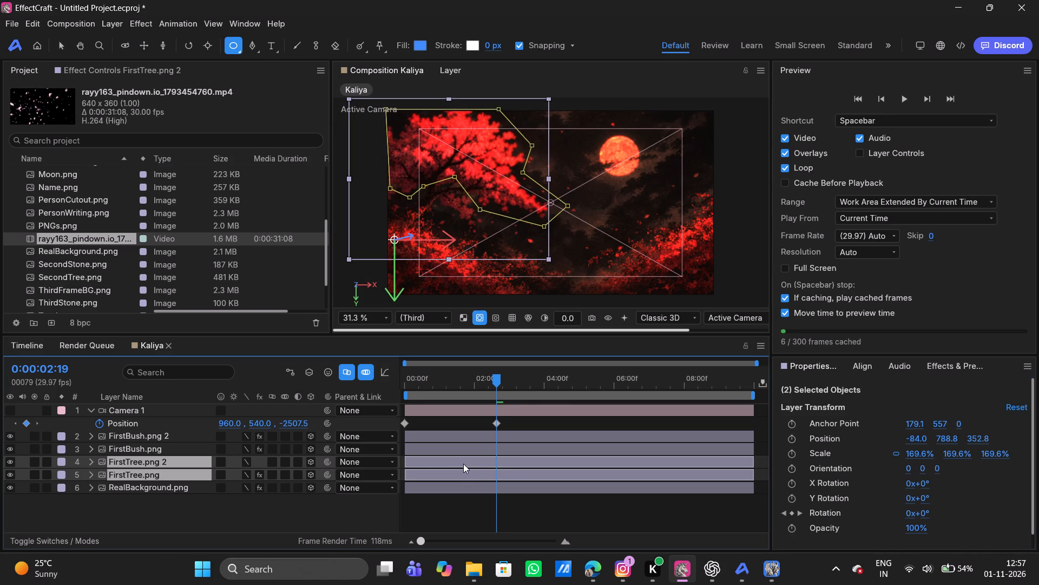
{"action": "key", "text": "u"}
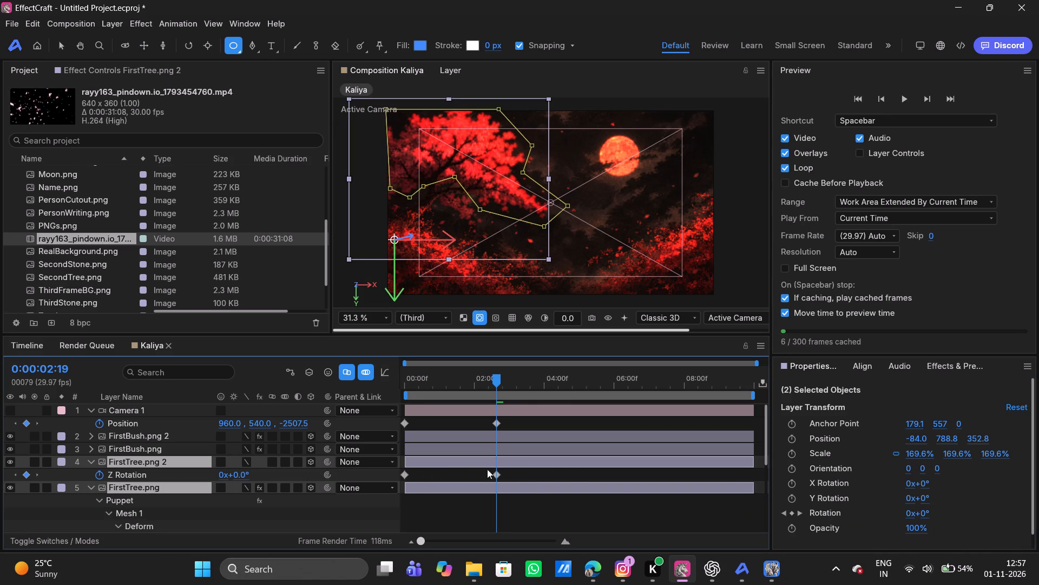
Apply Easy Ease to both Z Rotation keyframes of the FirstTree.png 2 layer.
{"action": "left_click_drag", "start_coordinate": [525, 478], "coordinate": [398, 469]}
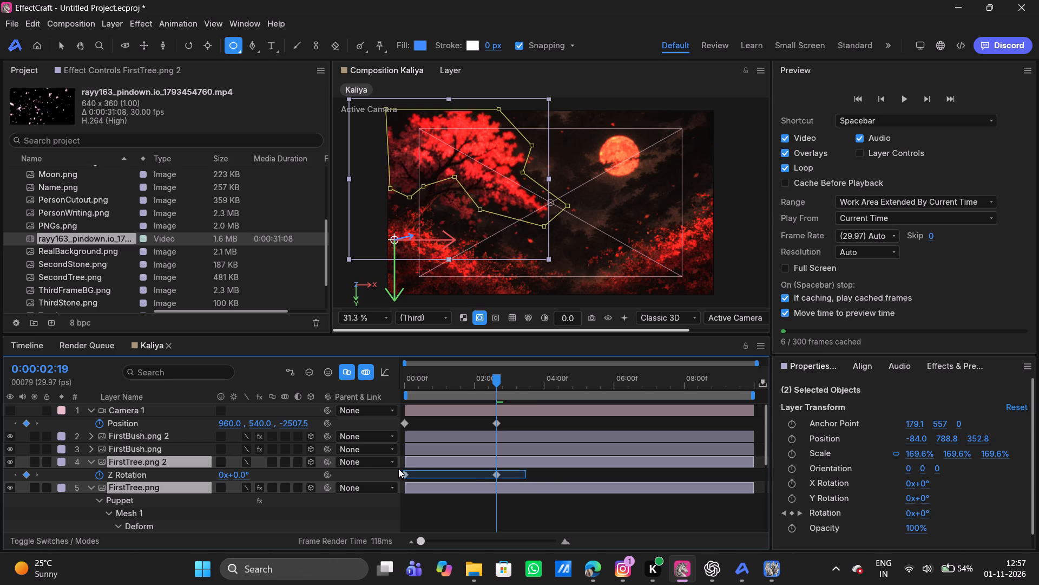
{"action": "left_click_drag", "start_coordinate": [398, 469], "coordinate": [394, 470]}
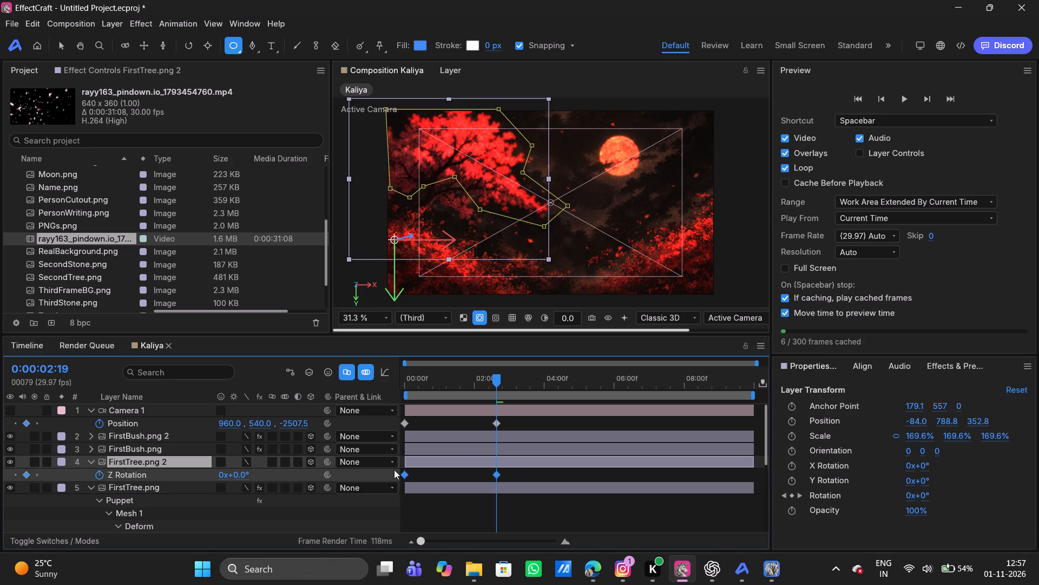
{"action": "key", "text": "F9"}
Apply Easy Ease to both Z Rotation keyframes of the FirstTree.png layer, below its puppet pin properties.
{"action": "scroll", "coordinate": [394, 470], "scroll_direction": "down", "scroll_amount": 1}
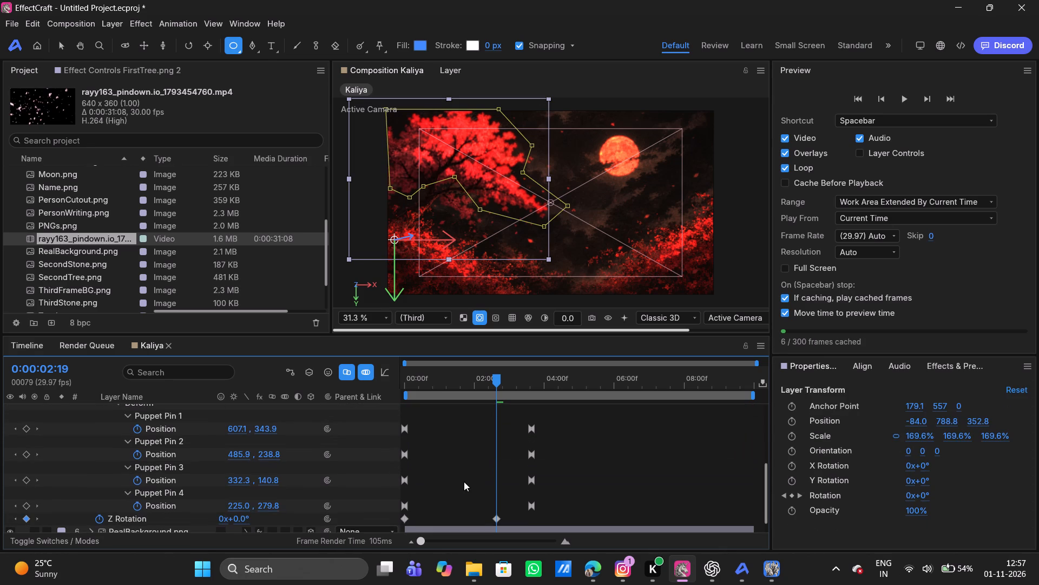
{"action": "scroll", "coordinate": [438, 484], "scroll_direction": "up", "scroll_amount": 1}
{"action": "scroll", "coordinate": [428, 497], "scroll_direction": "down", "scroll_amount": 1}
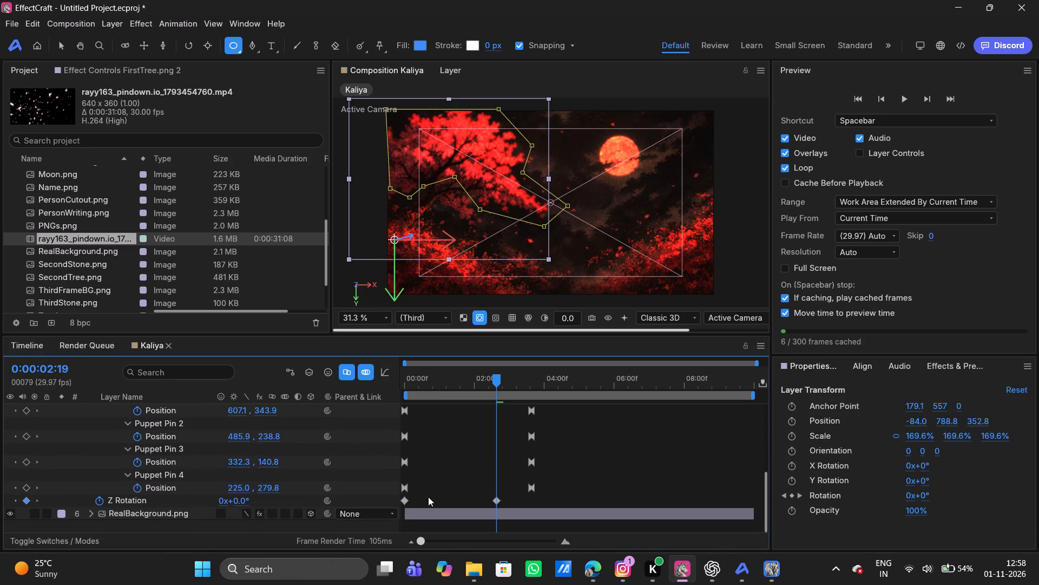
{"action": "left_click_drag", "start_coordinate": [518, 502], "coordinate": [383, 495]}
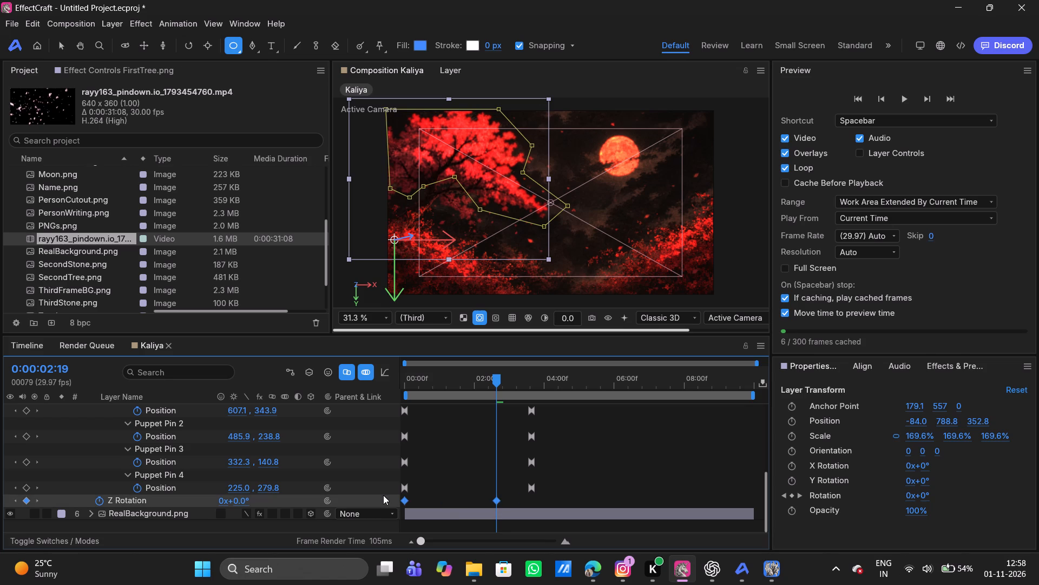
{"action": "key", "text": "F9"}
Collapse the expanded properties of the FirstTree.png and Camera 1 layers in the timeline.
{"action": "scroll", "coordinate": [478, 441], "scroll_direction": "up", "scroll_amount": 4}
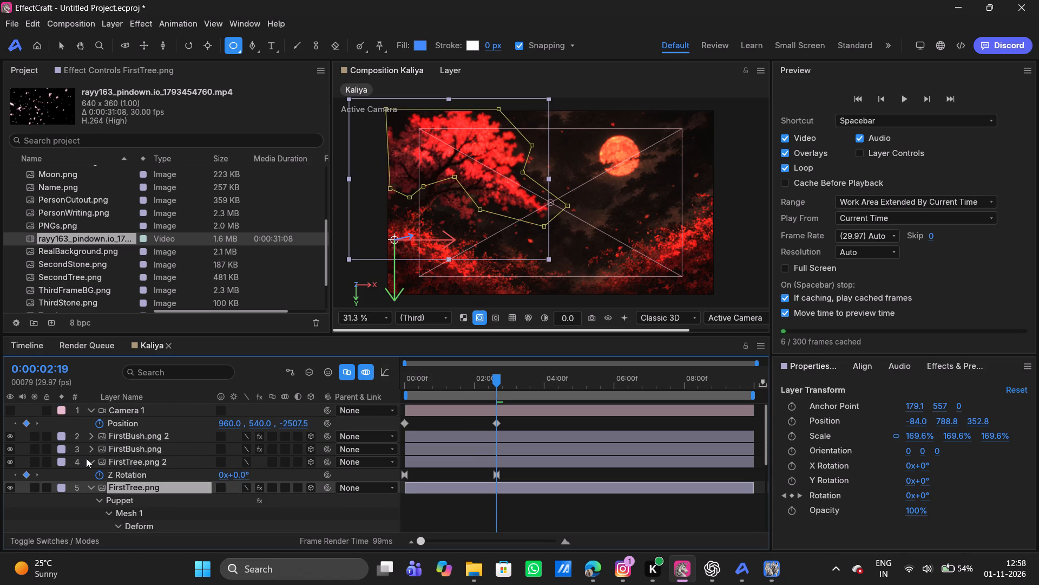
{"action": "left_click", "coordinate": [90, 488]}
{"action": "left_click", "coordinate": [87, 407]}
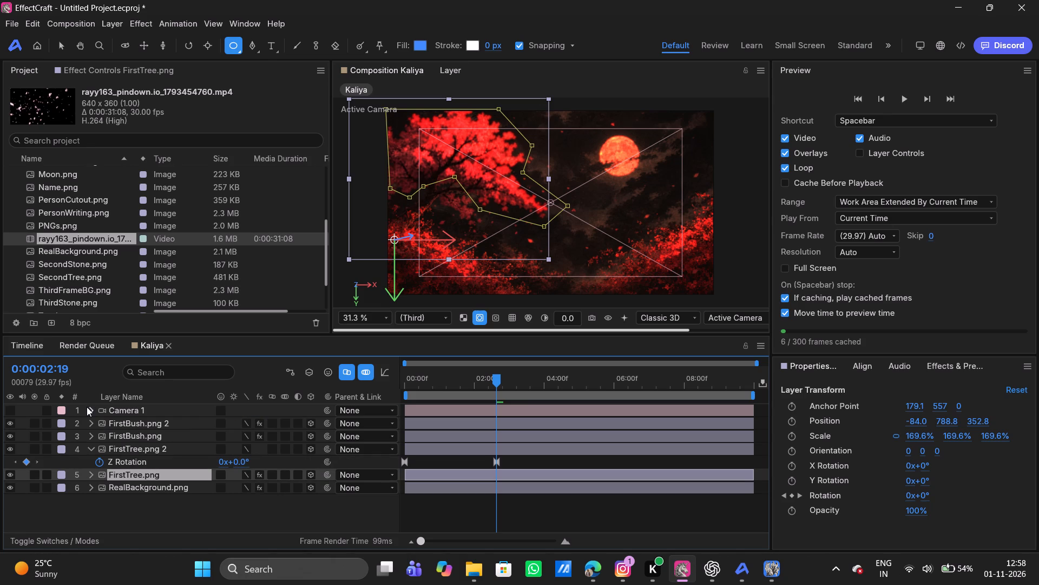
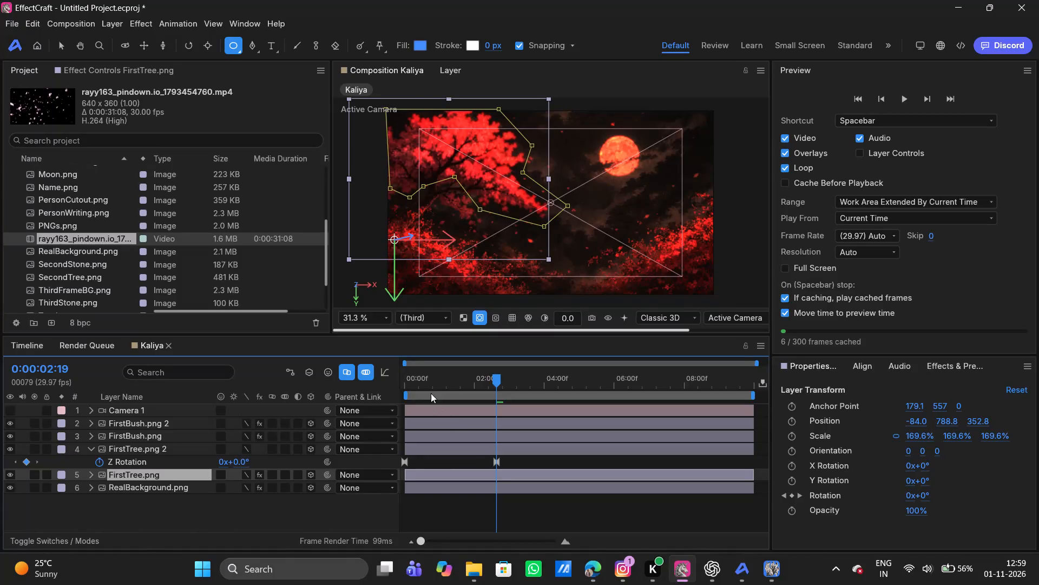
Turn on Camera 1's visibility and scrub the first three seconds to review the tree rotation together with the camera pull-back.
{"action": "left_click_drag", "start_coordinate": [428, 385], "coordinate": [392, 379]}
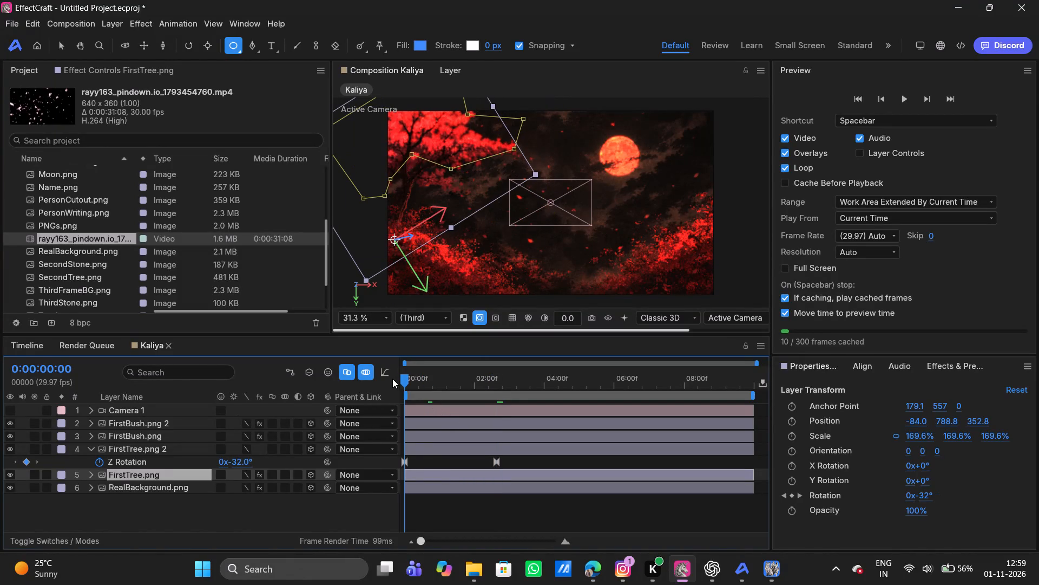
{"action": "left_click_drag", "start_coordinate": [392, 379], "coordinate": [392, 377]}
{"action": "scroll", "coordinate": [15, 463], "scroll_direction": "up", "scroll_amount": 1}
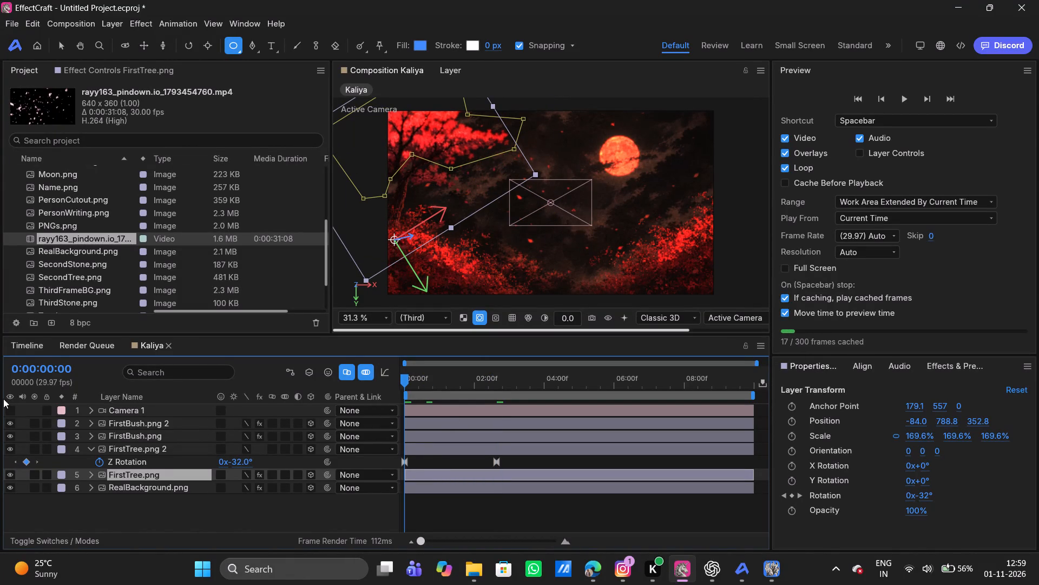
{"action": "left_click", "coordinate": [9, 409]}
{"action": "left_click_drag", "start_coordinate": [405, 381], "coordinate": [435, 384]}
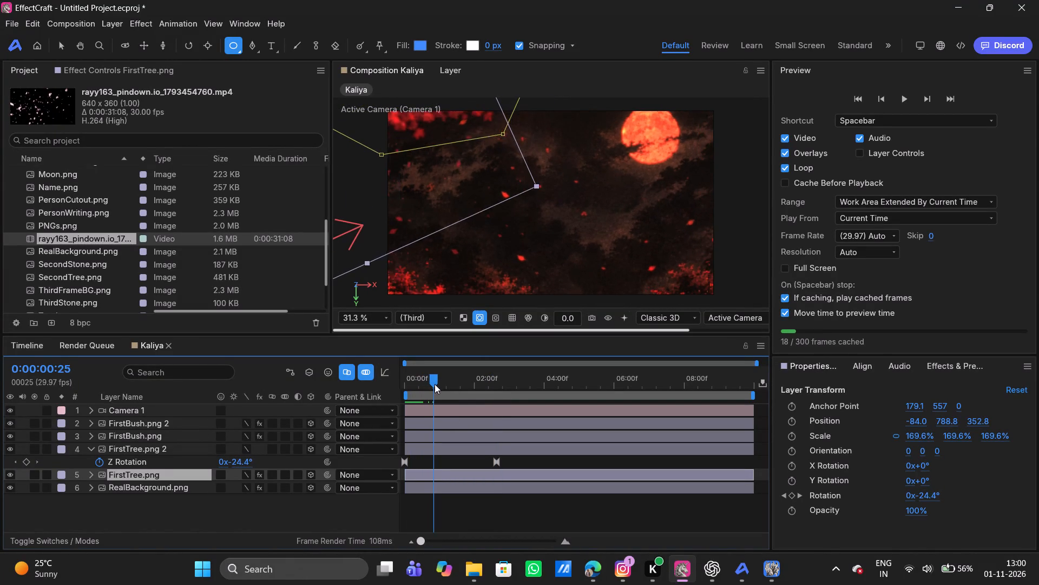
{"action": "left_click_drag", "start_coordinate": [435, 384], "coordinate": [466, 387]}
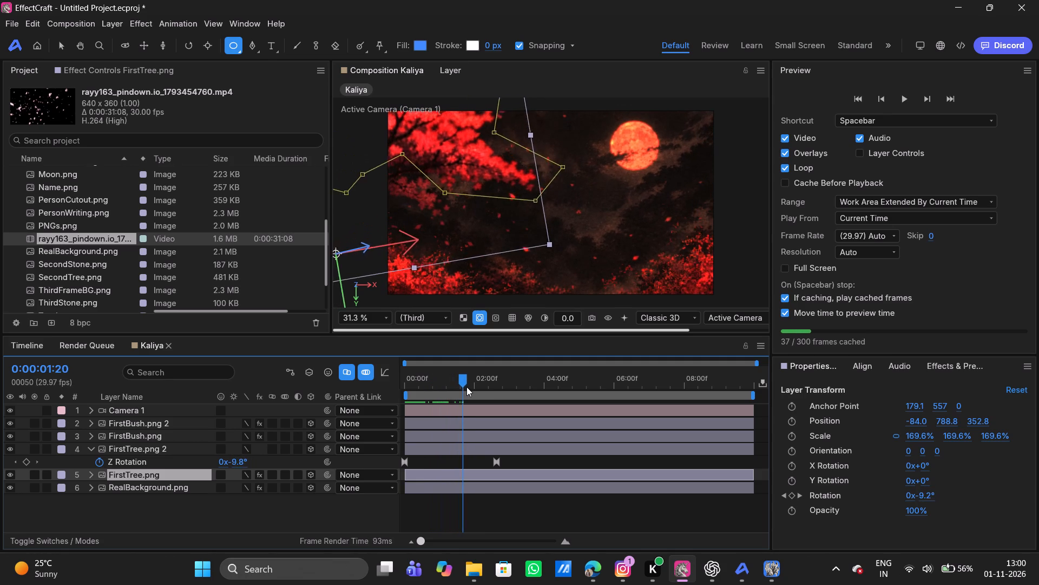
{"action": "left_click_drag", "start_coordinate": [466, 387], "coordinate": [489, 387]}
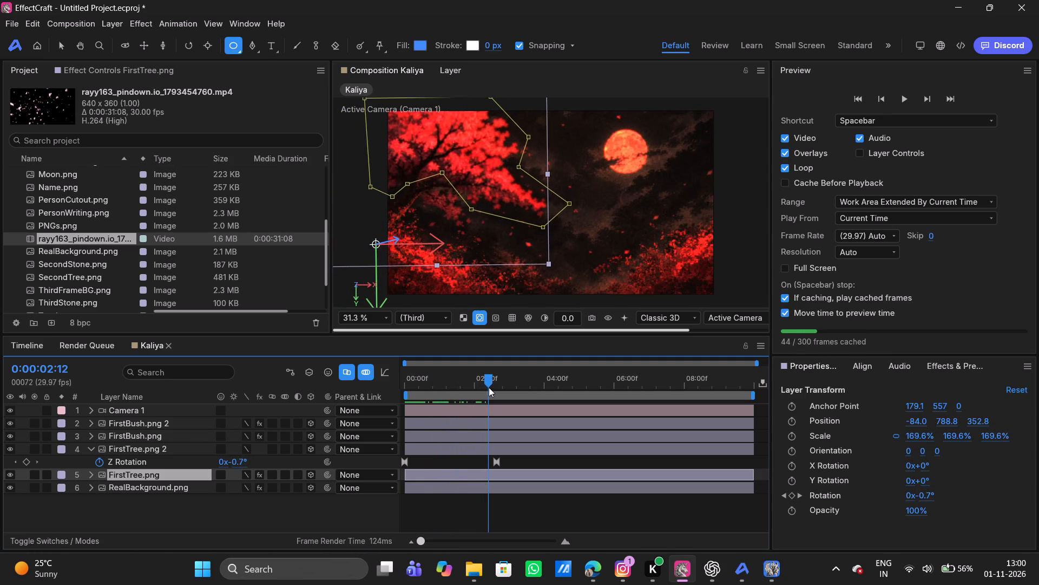
{"action": "left_click_drag", "start_coordinate": [489, 387], "coordinate": [503, 387]}
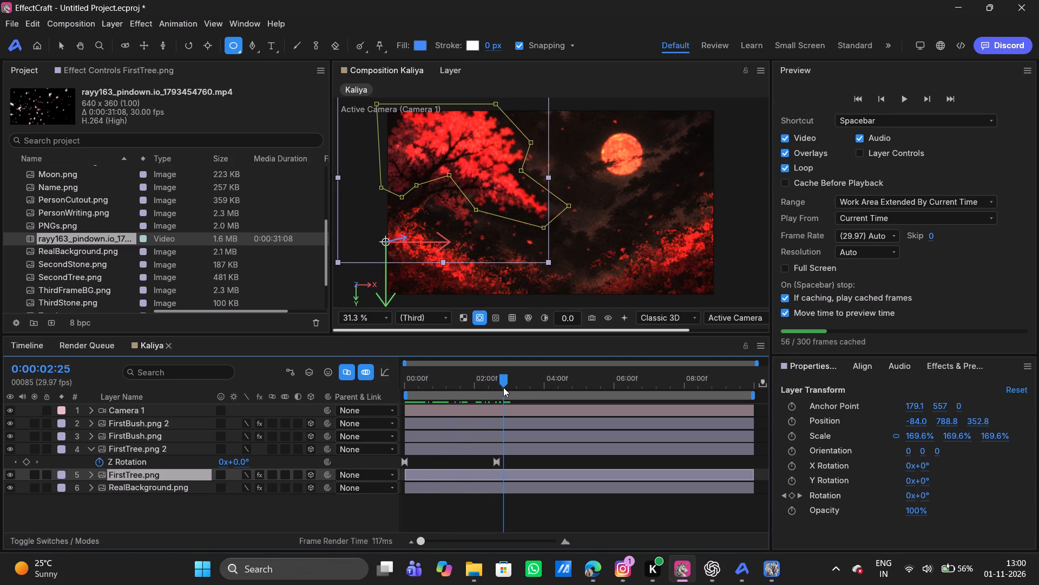
{"action": "left_click_drag", "start_coordinate": [503, 387], "coordinate": [496, 386]}
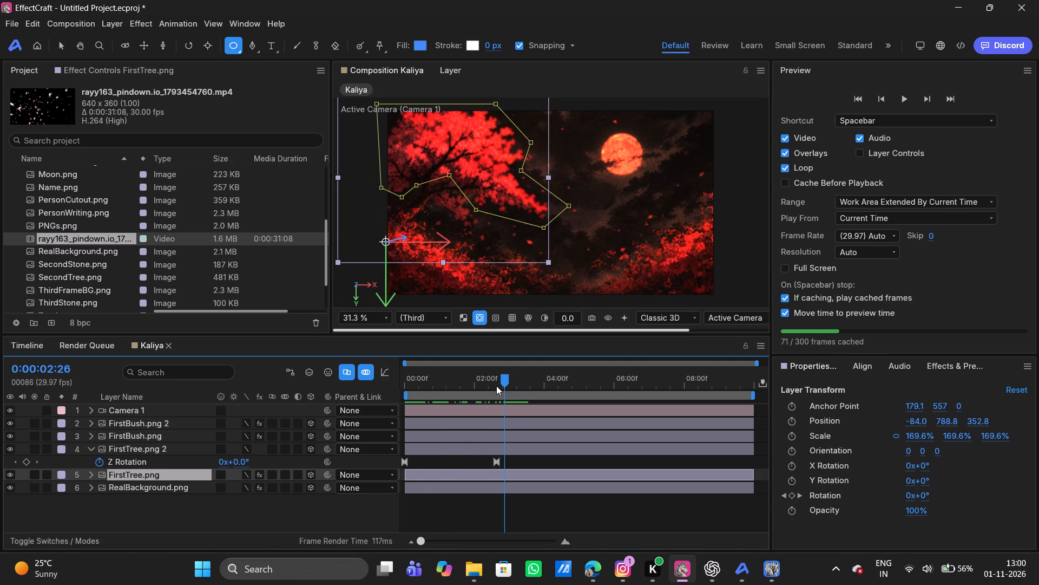
{"action": "left_click_drag", "start_coordinate": [496, 386], "coordinate": [501, 387]}
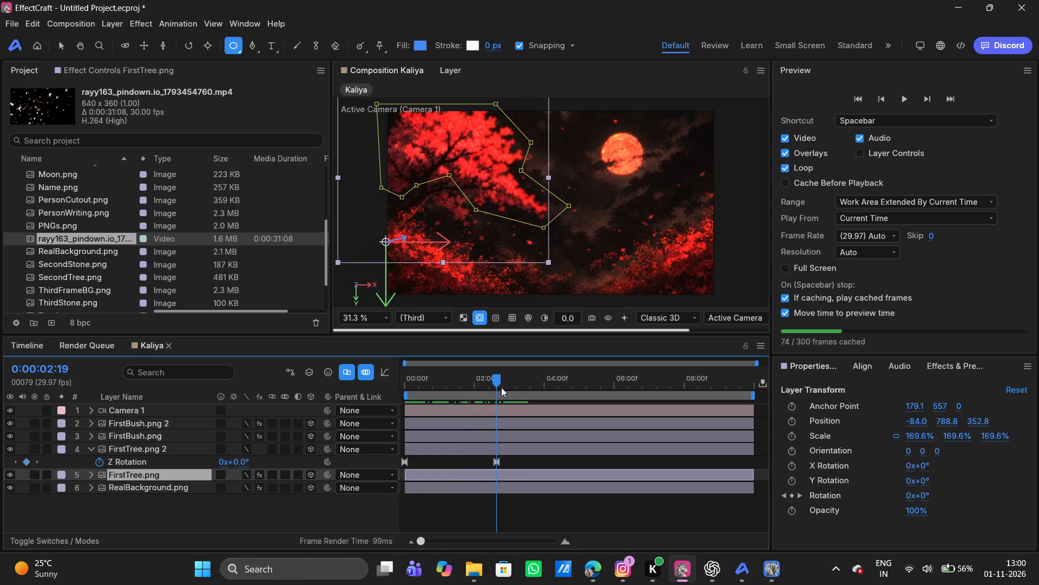
{"action": "left_click_drag", "start_coordinate": [501, 387], "coordinate": [500, 385]}
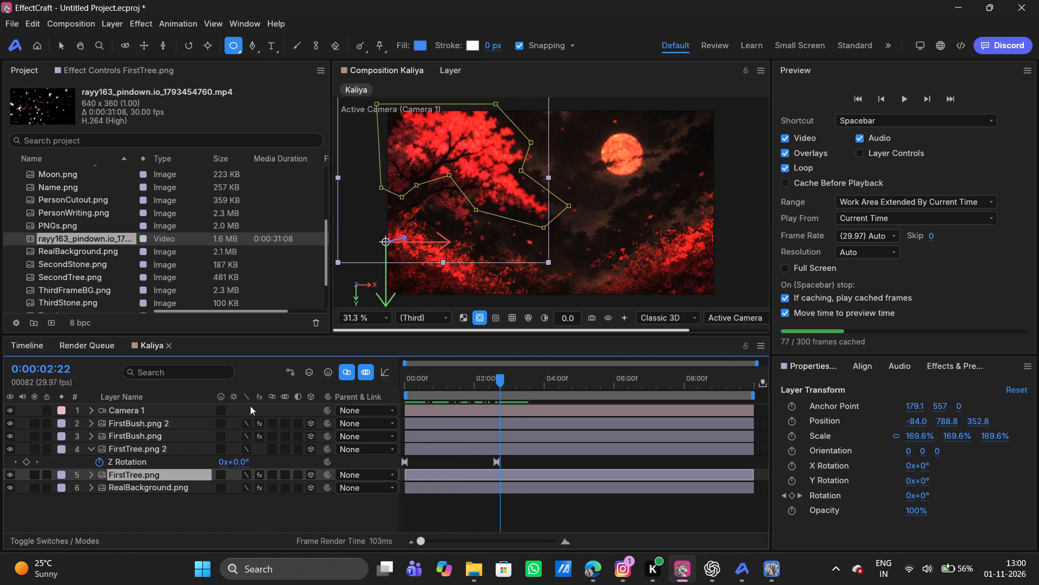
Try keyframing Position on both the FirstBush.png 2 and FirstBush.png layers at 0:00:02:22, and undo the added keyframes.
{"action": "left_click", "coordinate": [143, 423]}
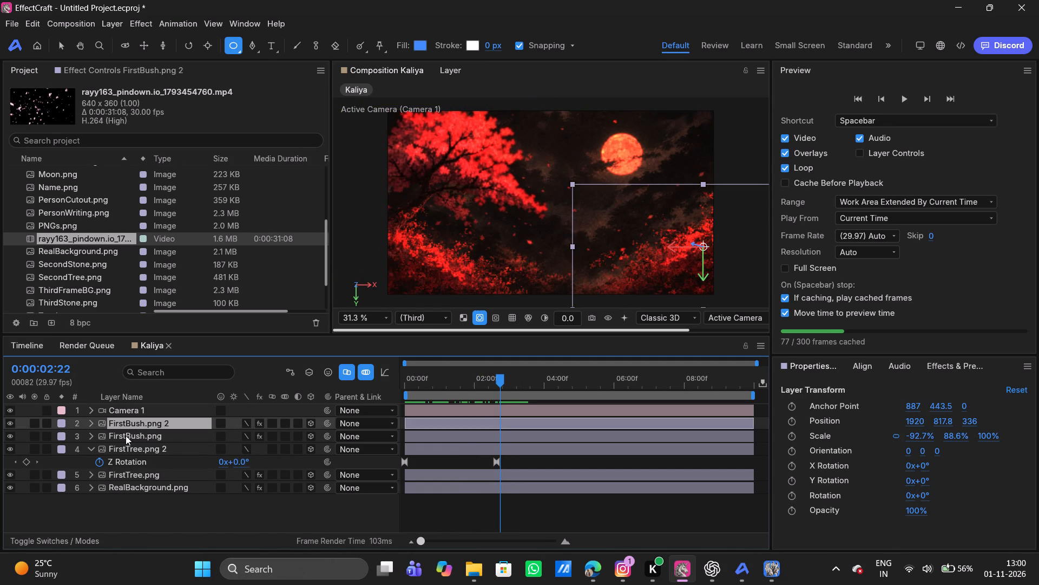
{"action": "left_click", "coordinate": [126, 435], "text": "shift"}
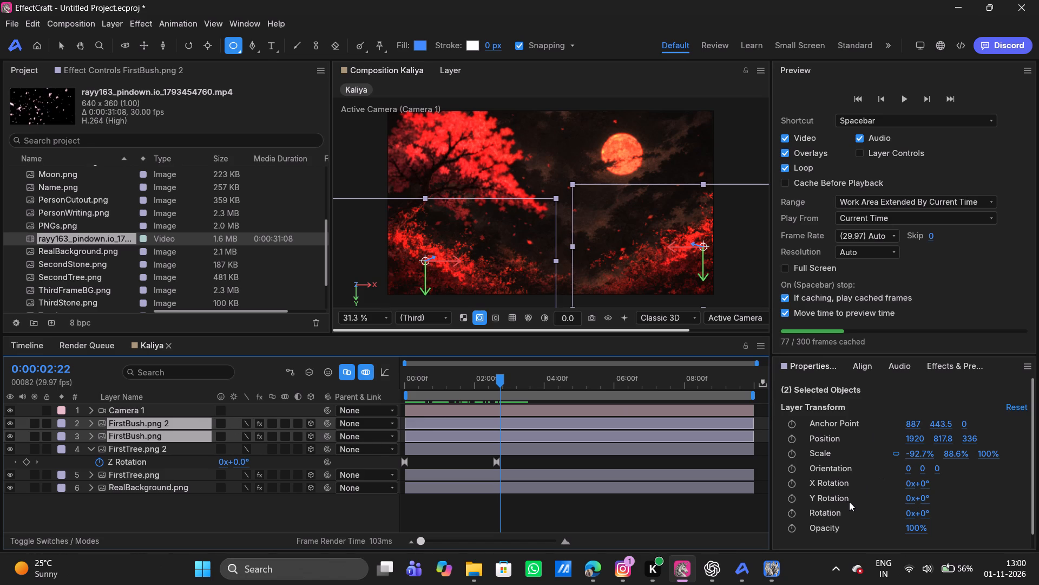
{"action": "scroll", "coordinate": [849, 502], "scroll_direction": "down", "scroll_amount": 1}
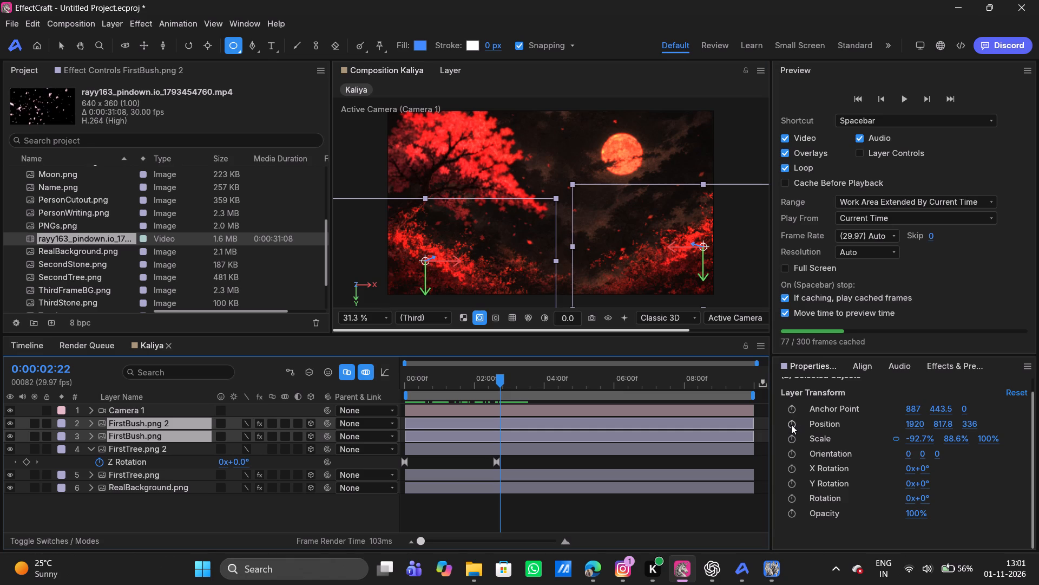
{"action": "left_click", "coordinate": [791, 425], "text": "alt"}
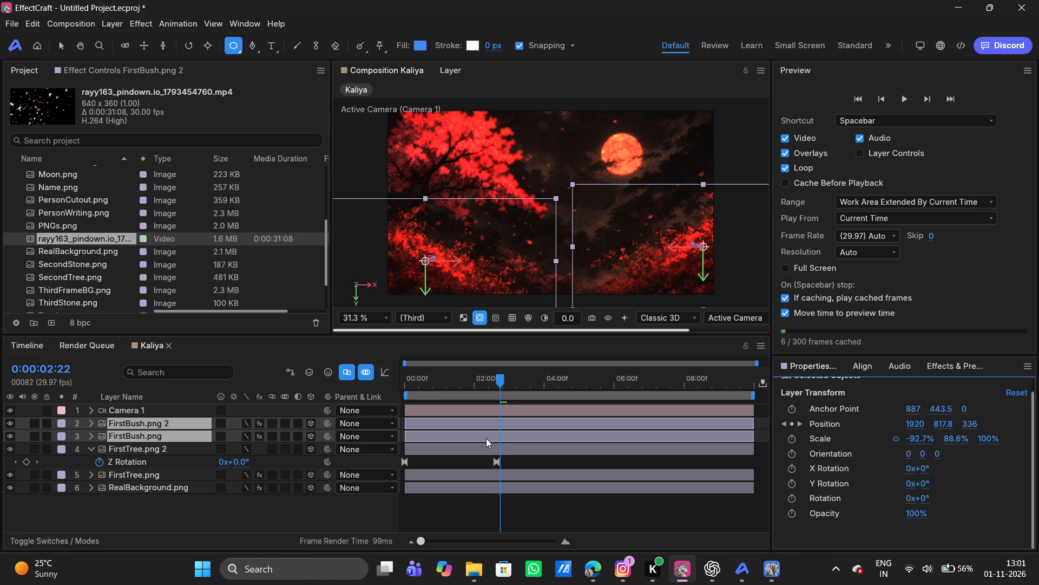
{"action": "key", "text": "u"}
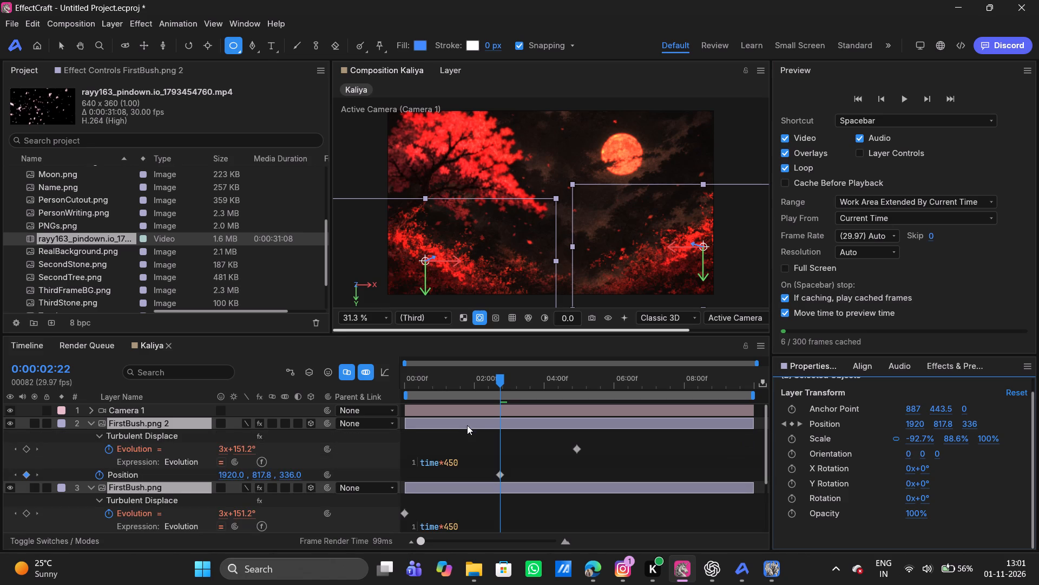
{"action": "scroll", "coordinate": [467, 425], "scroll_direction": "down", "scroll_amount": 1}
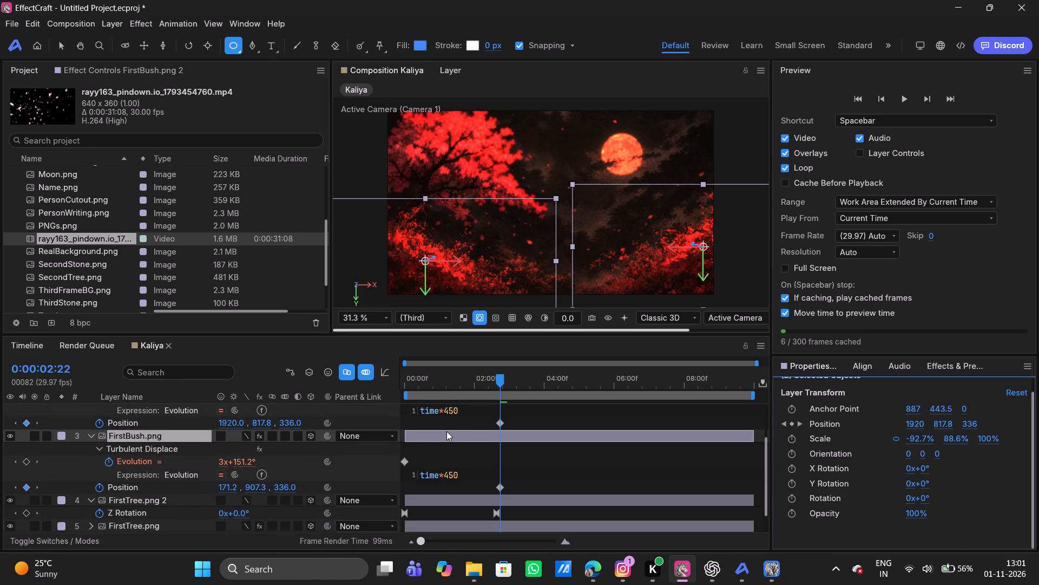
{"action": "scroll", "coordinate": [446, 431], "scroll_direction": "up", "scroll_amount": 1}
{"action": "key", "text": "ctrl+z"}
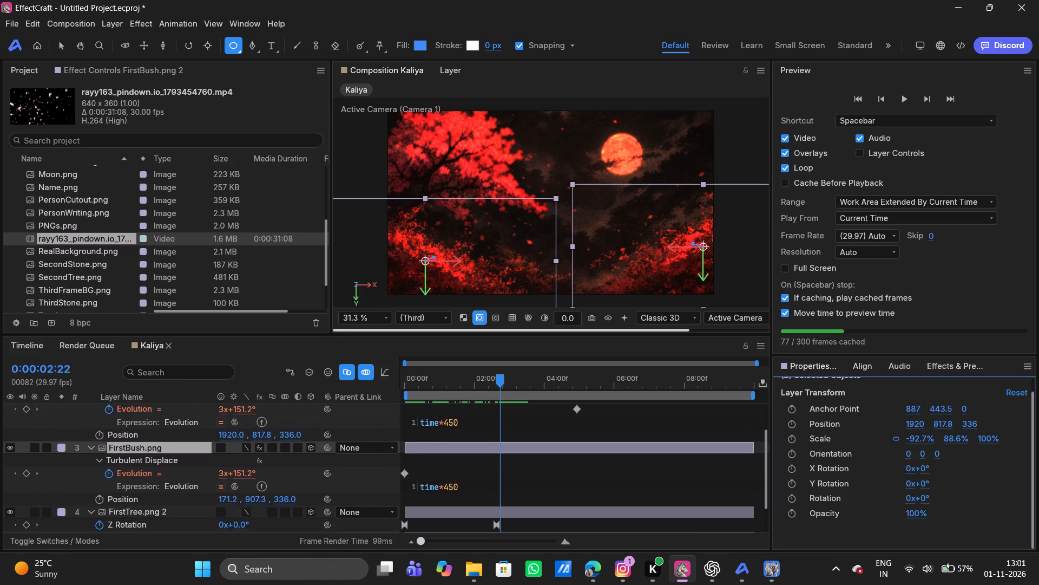
Return to the composition's first frame and turn off Camera 1's visibility.
{"action": "scroll", "coordinate": [445, 436], "scroll_direction": "up", "scroll_amount": 1}
{"action": "key", "text": "i"}
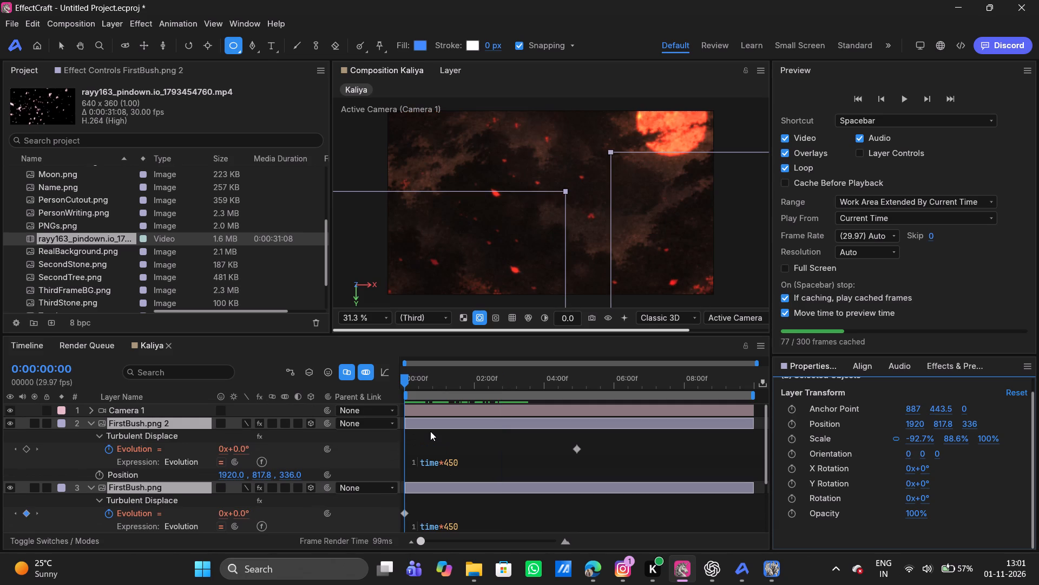
{"action": "scroll", "coordinate": [430, 431], "scroll_direction": "down", "scroll_amount": 1}
{"action": "scroll", "coordinate": [142, 437], "scroll_direction": "up", "scroll_amount": 3}
{"action": "left_click", "coordinate": [8, 409]}
Add the expression wiggle(3, 10) to the Position property of the FirstBush.png layer.
{"action": "scroll", "coordinate": [537, 476], "scroll_direction": "down", "scroll_amount": 1}
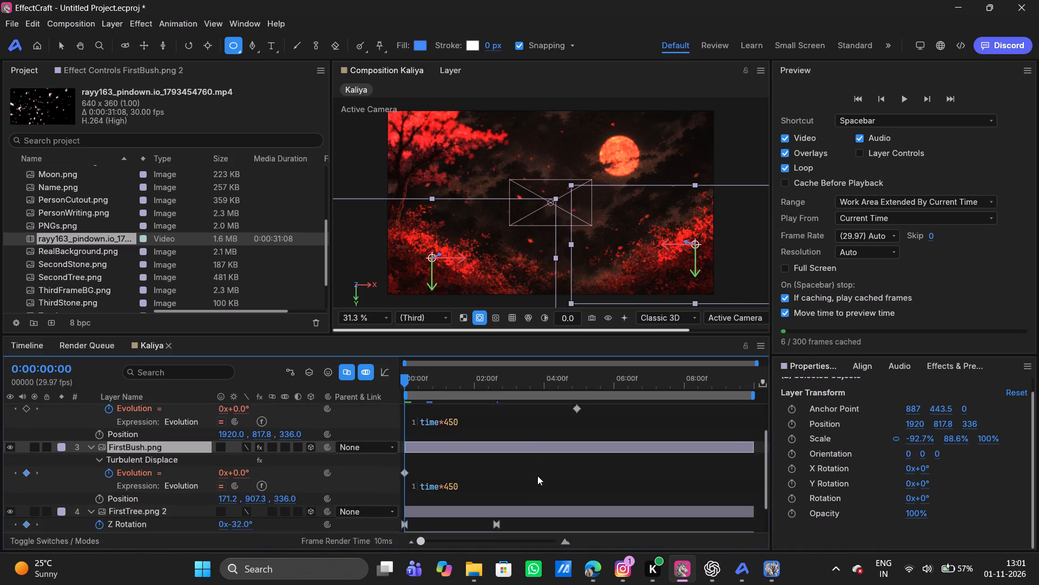
{"action": "scroll", "coordinate": [537, 476], "scroll_direction": "down", "scroll_amount": 1}
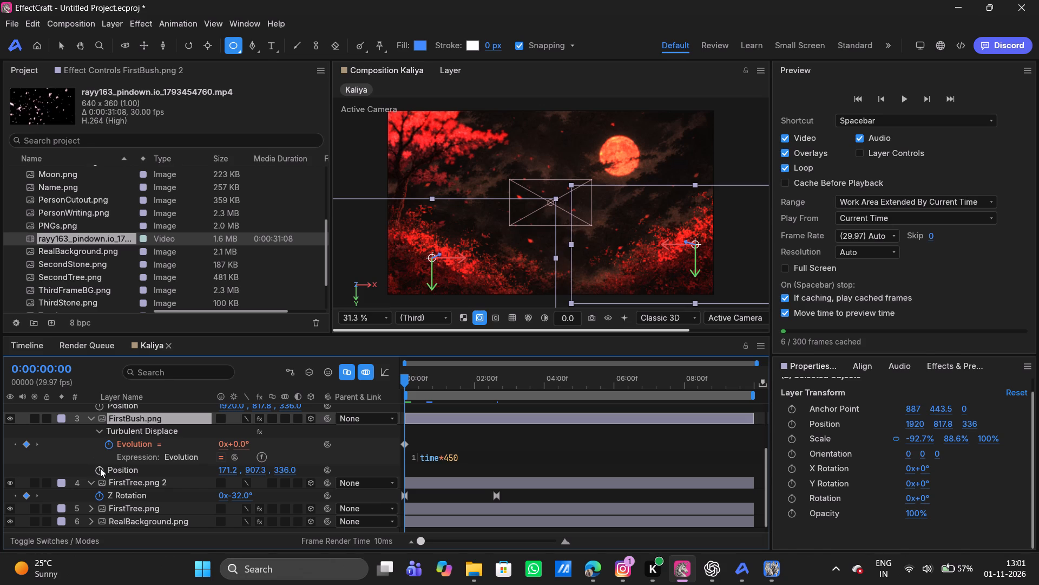
{"action": "scroll", "coordinate": [99, 470], "scroll_direction": "up", "scroll_amount": 1}
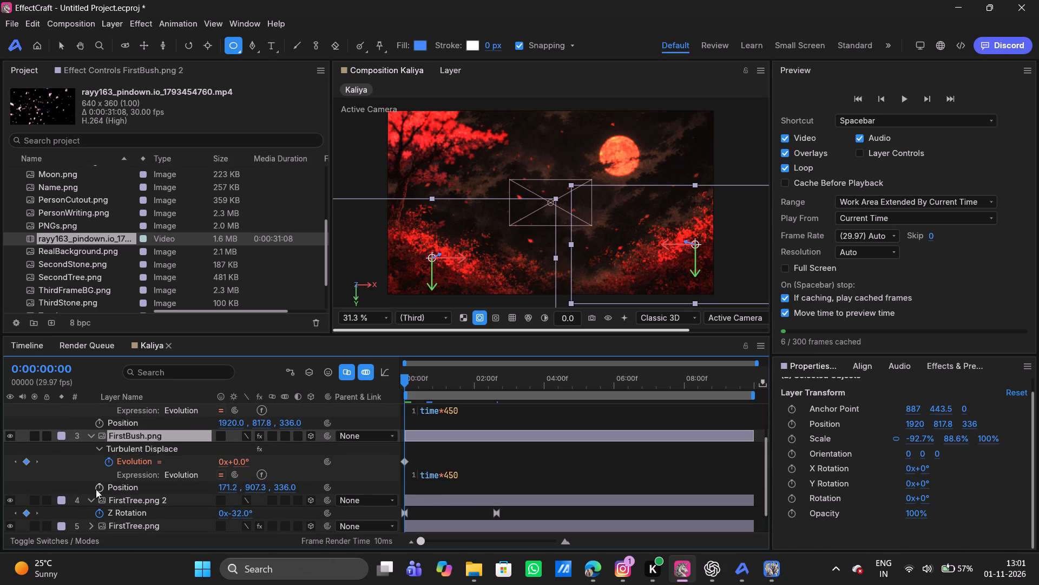
{"action": "left_click", "coordinate": [99, 488], "text": "alt"}
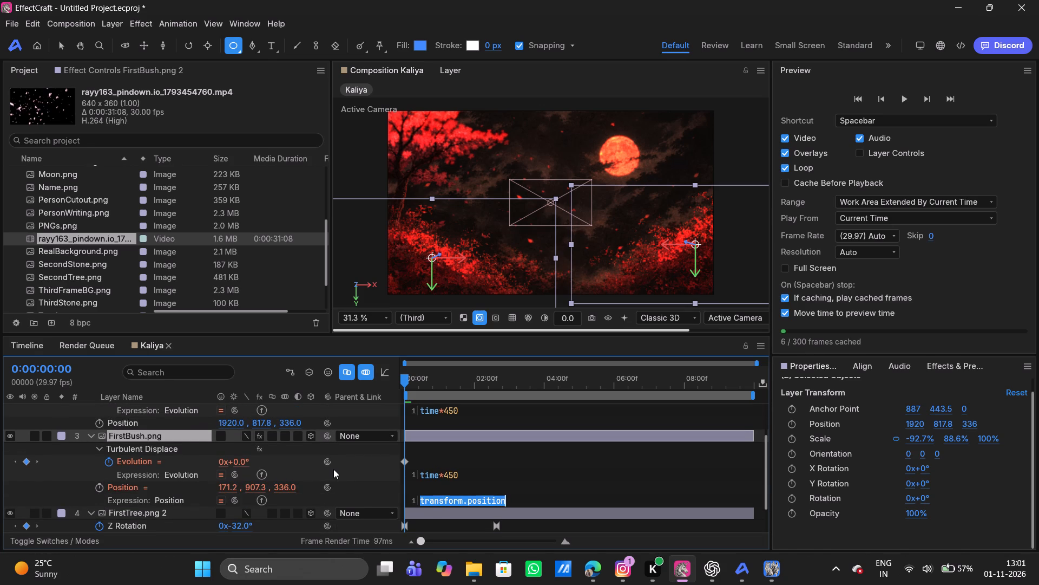
{"action": "key", "text": "BackSpace"}
{"action": "type", "text": "wiggle("}
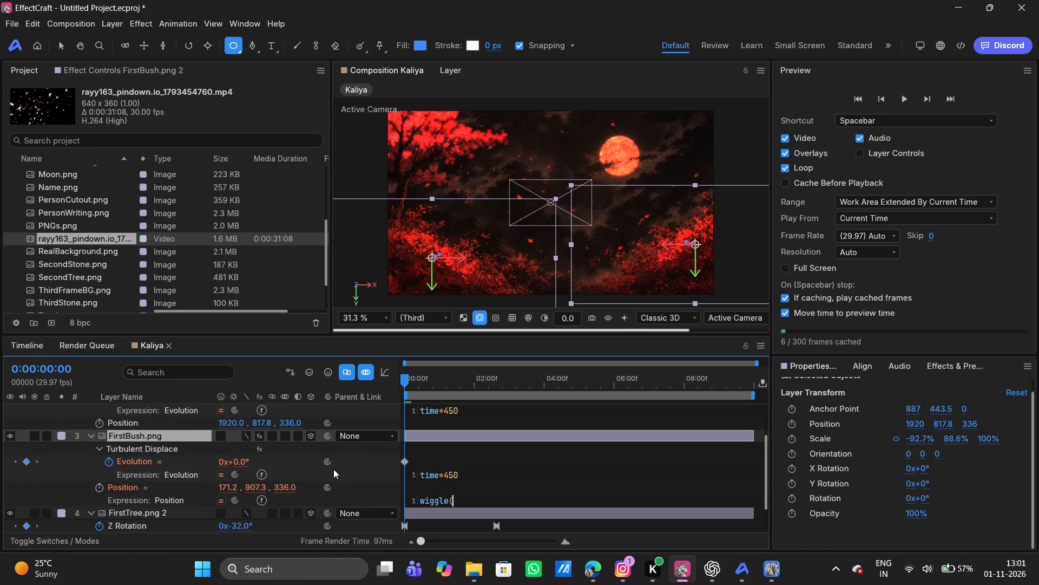
{"action": "type", "text": "3,"}
{"action": "key", "text": "space"}
{"action": "type", "text": "10"}
{"action": "key", "text": "shift+parenright"}
Add the expression wiggle(3,10) to the Position property of the FirstBush.png 2 layer and deselect the layers.
{"action": "left_click", "coordinate": [101, 424], "text": "alt"}
{"action": "key", "text": "BackSpace"}
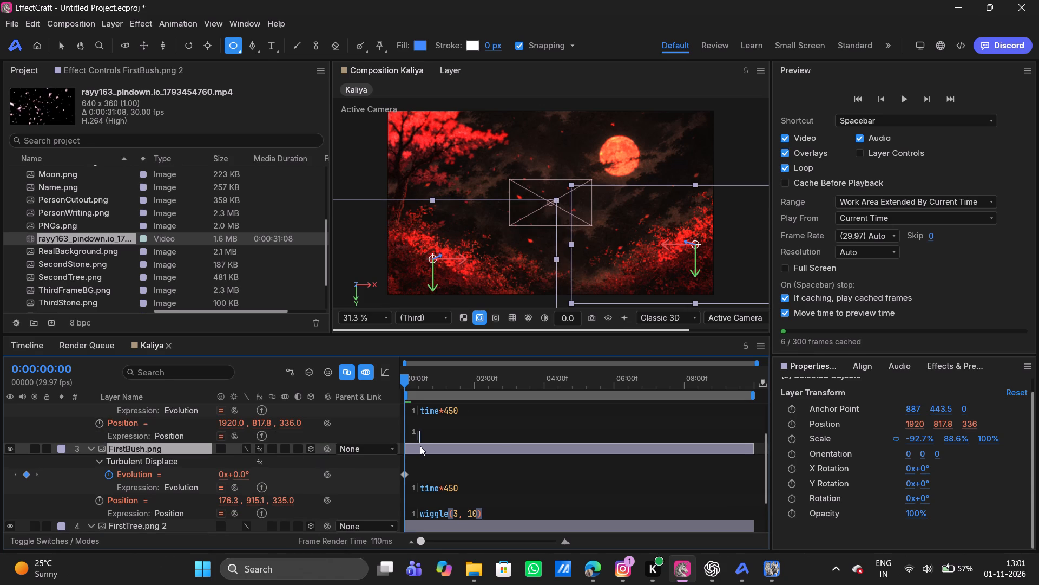
{"action": "type", "text": "wig"}
{"action": "key", "text": "Return"}
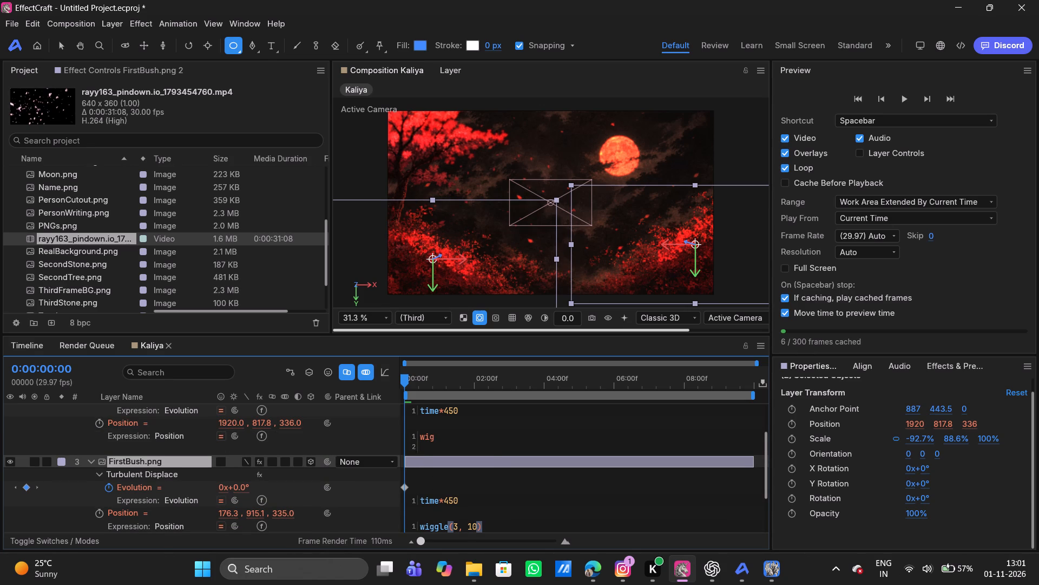
{"action": "key", "text": "BackSpace"}
{"action": "key", "text": "Tab"}
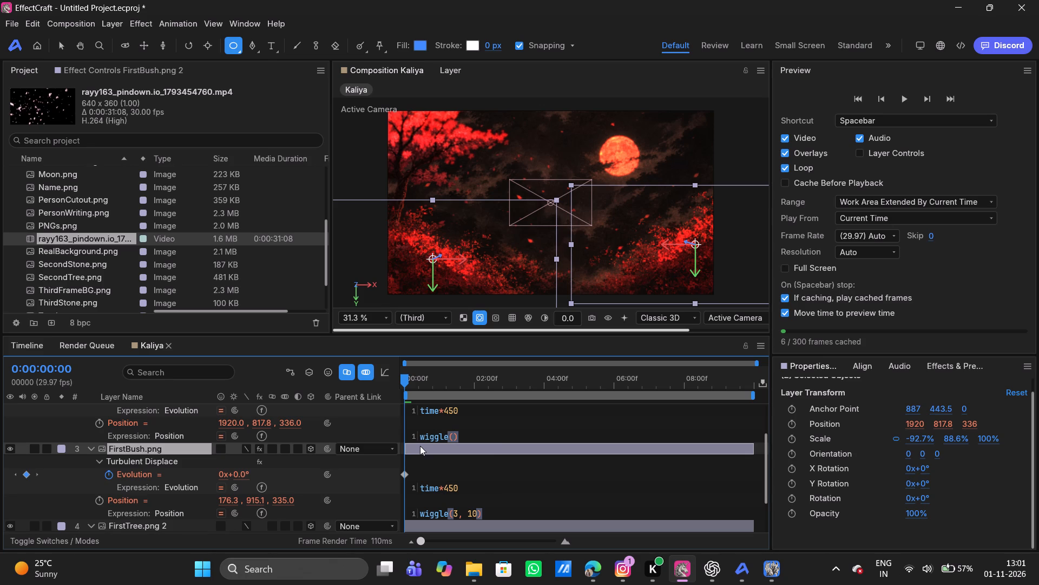
{"action": "key", "text": "3"}
{"action": "type", "text": ",10"}
{"action": "left_click", "coordinate": [498, 437]}
{"action": "left_click", "coordinate": [136, 438]}
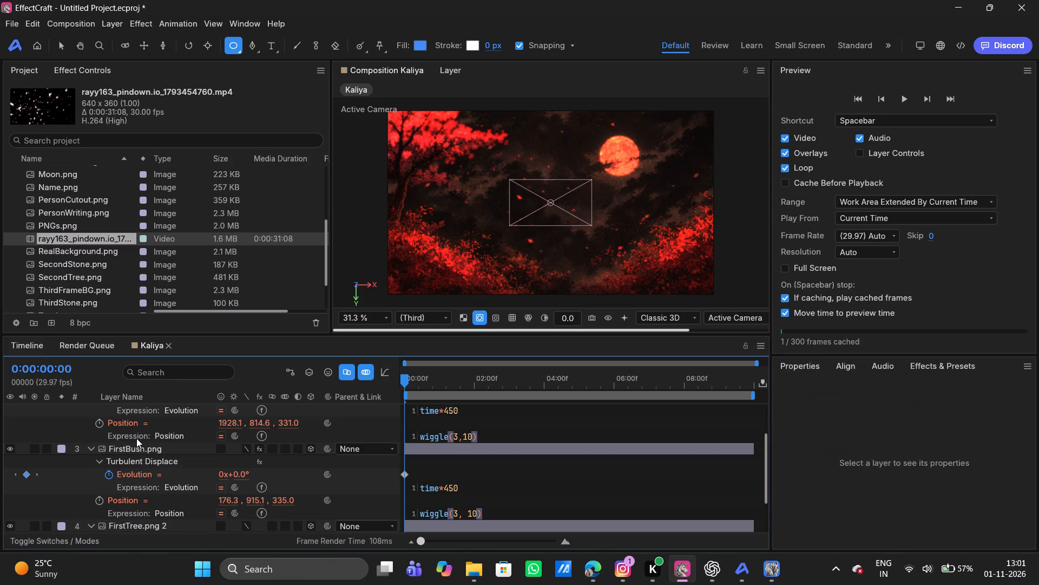
Scrub the opening seconds of the composition to preview the wiggling motion of both bush layers.
{"action": "left_click_drag", "start_coordinate": [409, 381], "coordinate": [411, 381]}
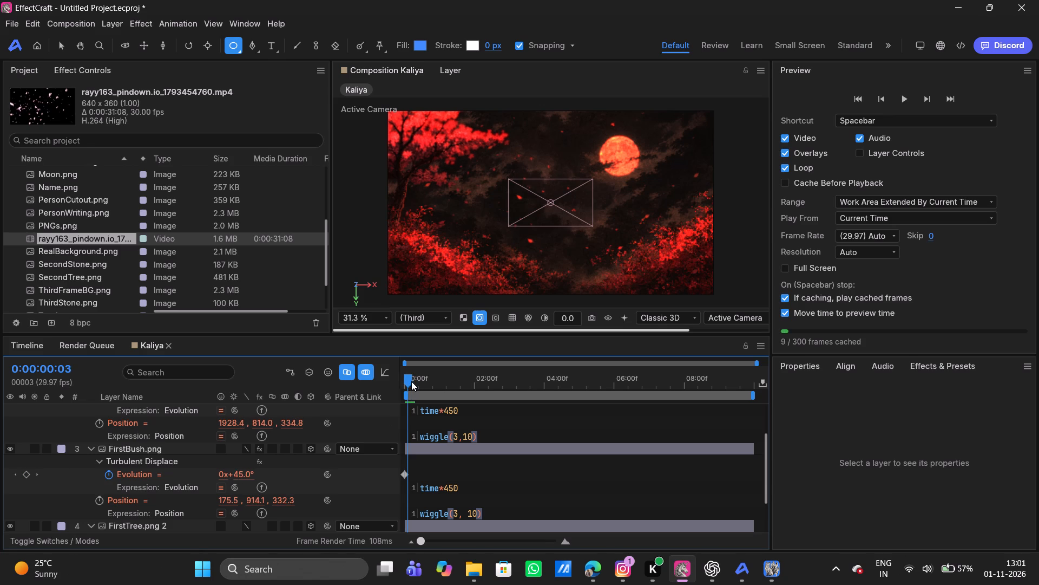
{"action": "left_click_drag", "start_coordinate": [411, 381], "coordinate": [403, 383]}
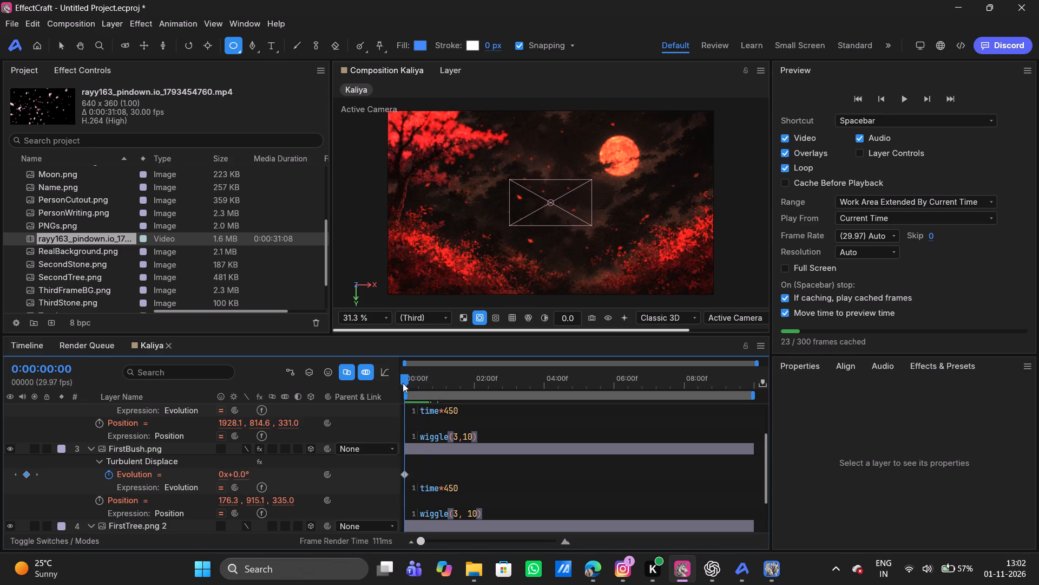
{"action": "left_click_drag", "start_coordinate": [403, 383], "coordinate": [456, 380]}
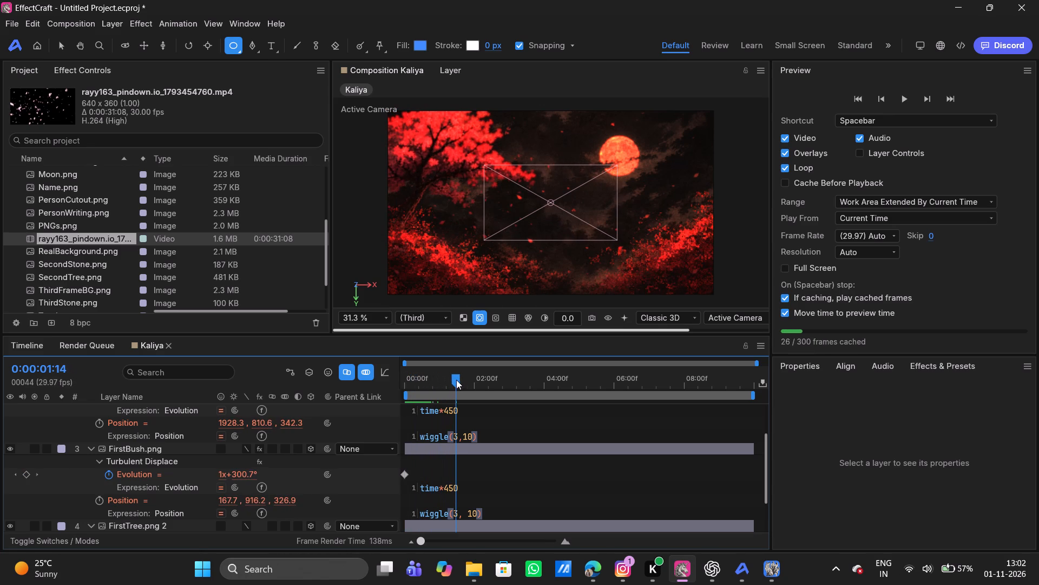
Scrub back and forth through the first two seconds of the composition to examine the bush wiggle and tree rotation.
{"action": "left_click", "coordinate": [456, 380]}
{"action": "left_click_drag", "start_coordinate": [456, 380], "coordinate": [442, 381]}
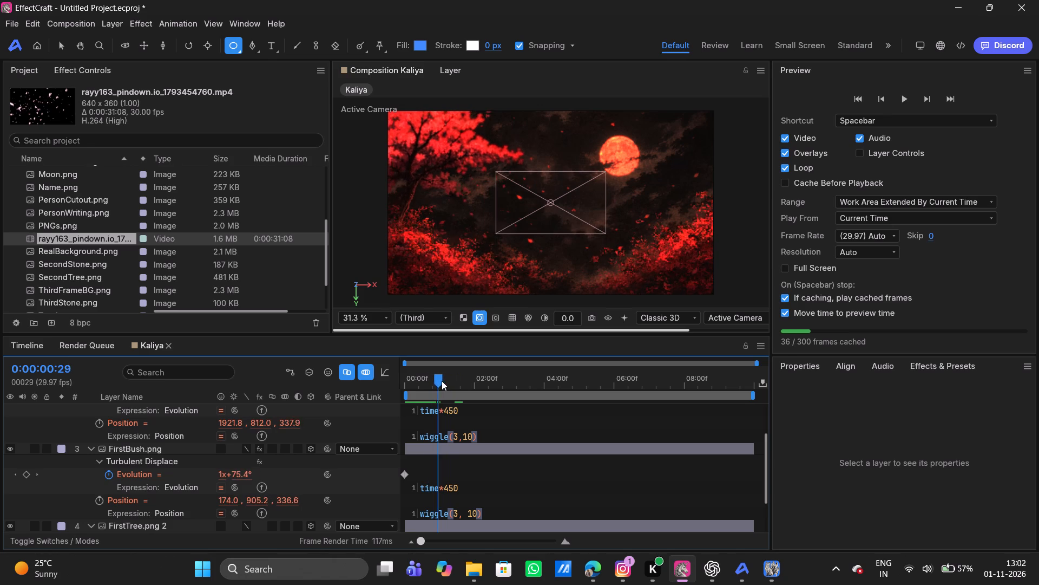
{"action": "left_click_drag", "start_coordinate": [442, 381], "coordinate": [461, 378]}
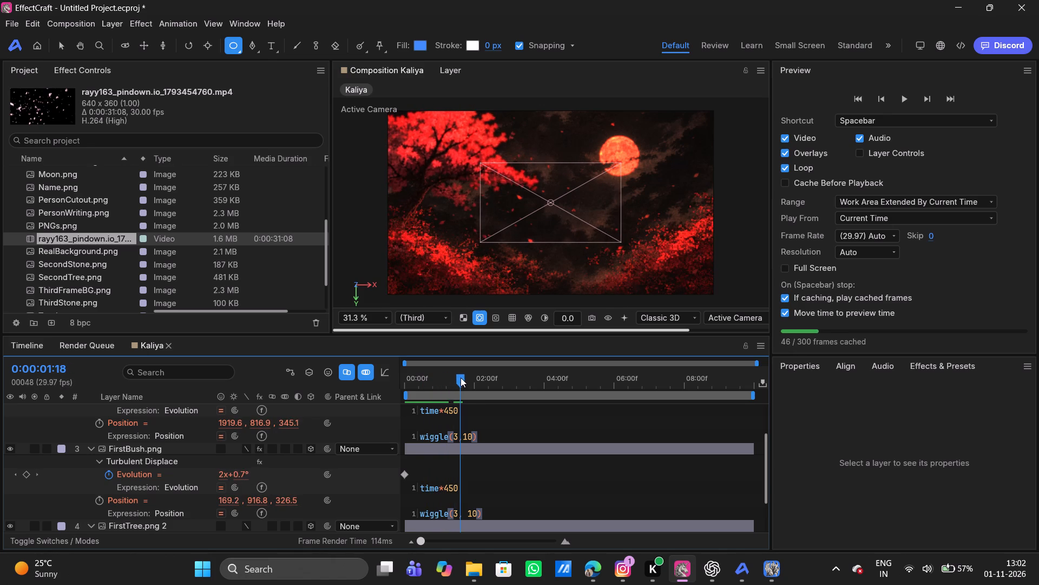
{"action": "left_click_drag", "start_coordinate": [461, 378], "coordinate": [474, 373]}
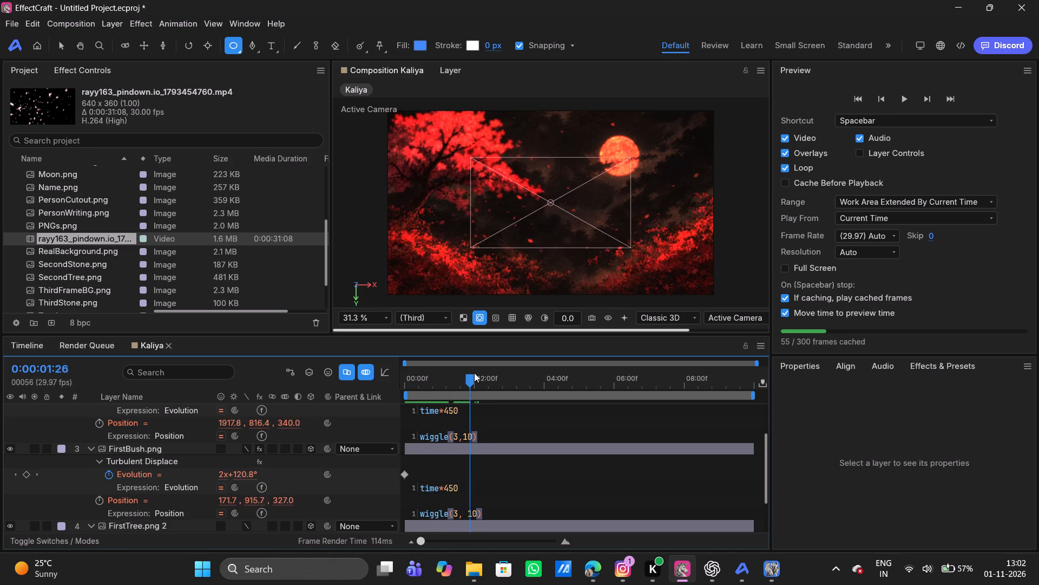
{"action": "left_click_drag", "start_coordinate": [474, 373], "coordinate": [472, 372]}
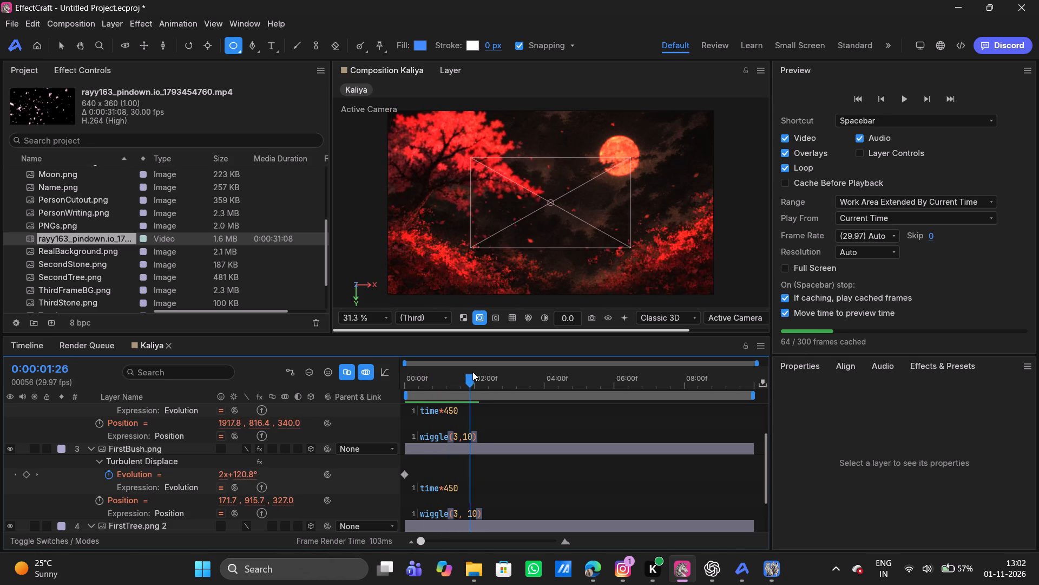
{"action": "left_click_drag", "start_coordinate": [472, 372], "coordinate": [459, 370]}
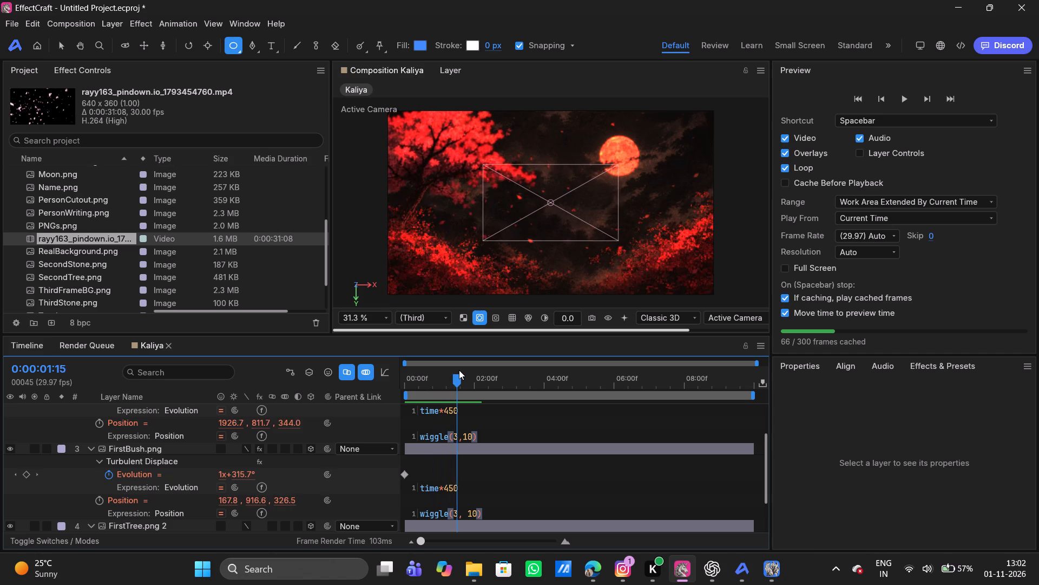
{"action": "left_click_drag", "start_coordinate": [459, 370], "coordinate": [433, 367]}
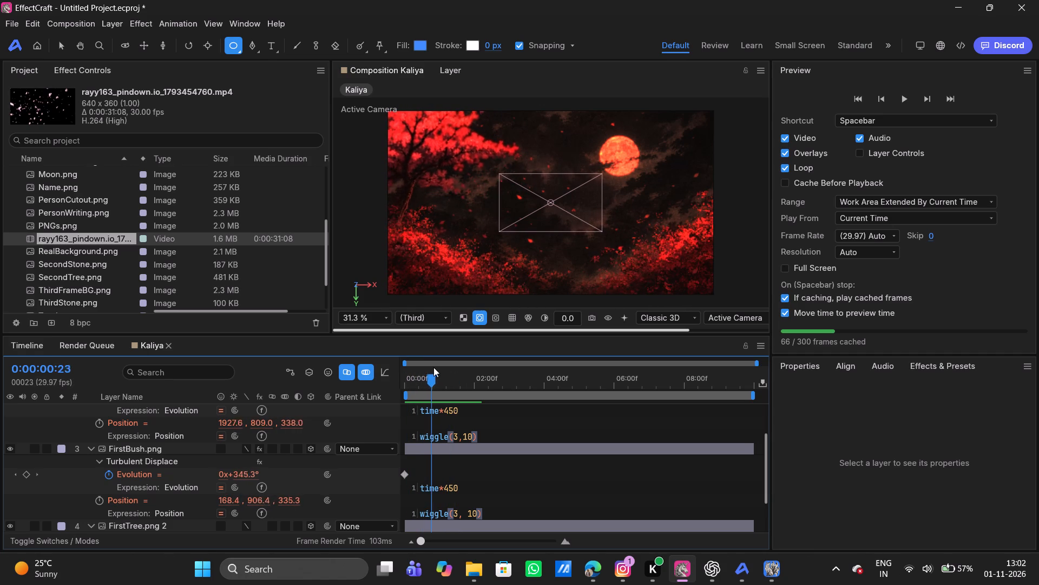
{"action": "left_click_drag", "start_coordinate": [433, 367], "coordinate": [412, 363]}
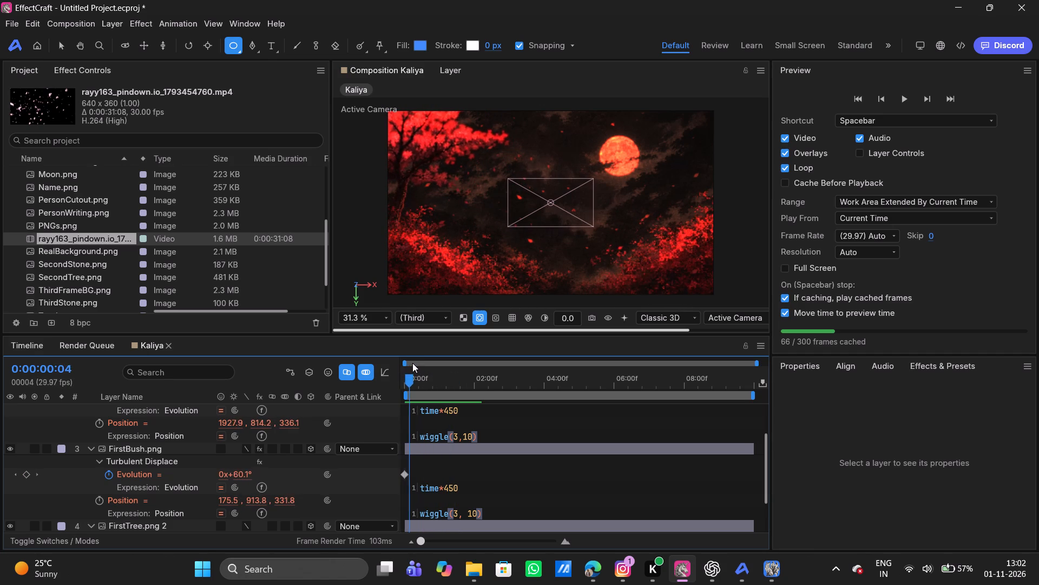
Play the composition twice from its first frame, stopping near three seconds each time, to review the animation.
{"action": "left_click_drag", "start_coordinate": [412, 363], "coordinate": [391, 364]}
{"action": "key", "text": "space"}
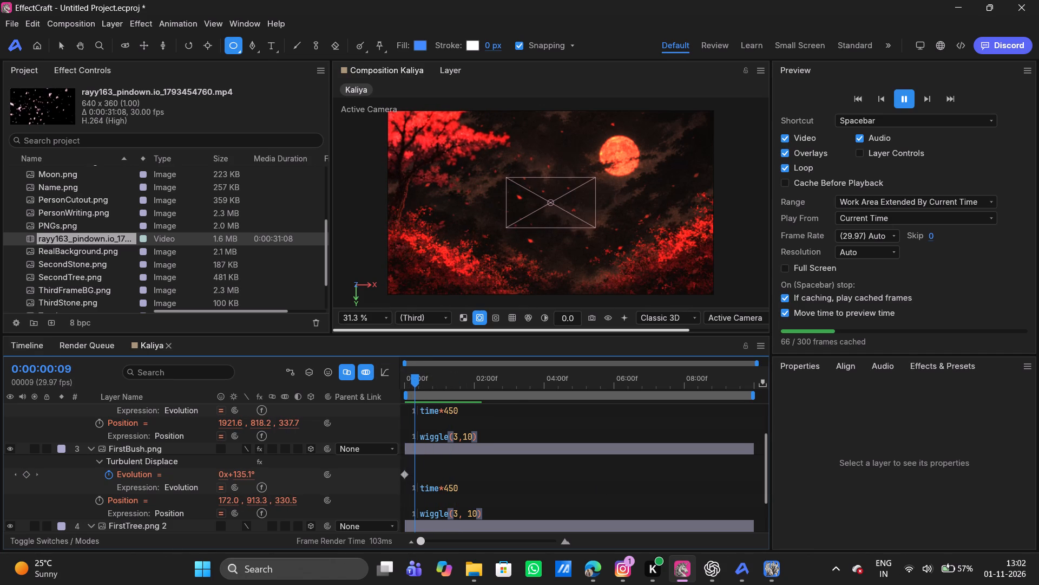
{"action": "key", "text": "space"}
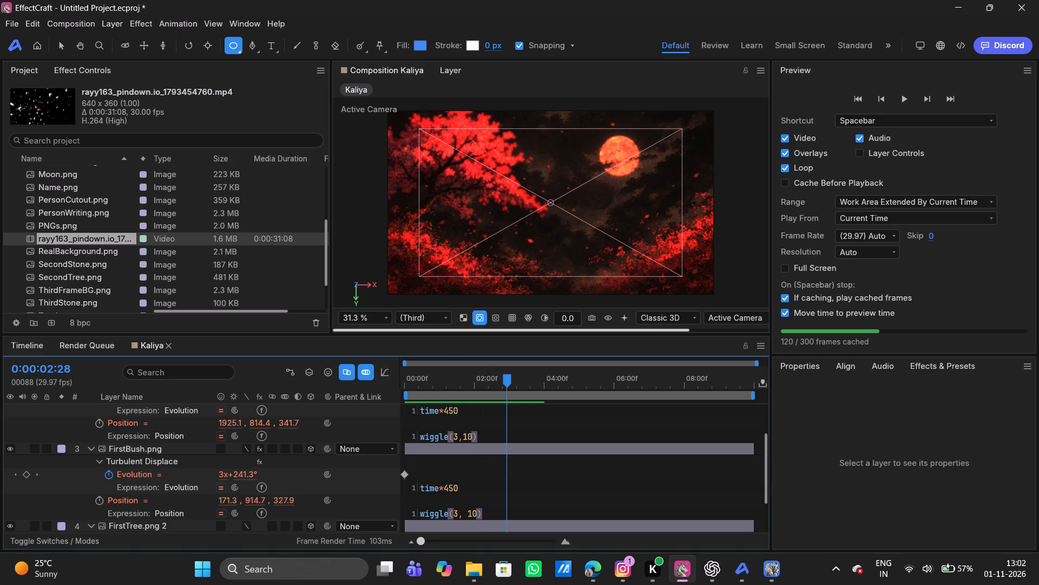
{"action": "left_click_drag", "start_coordinate": [509, 380], "coordinate": [376, 371]}
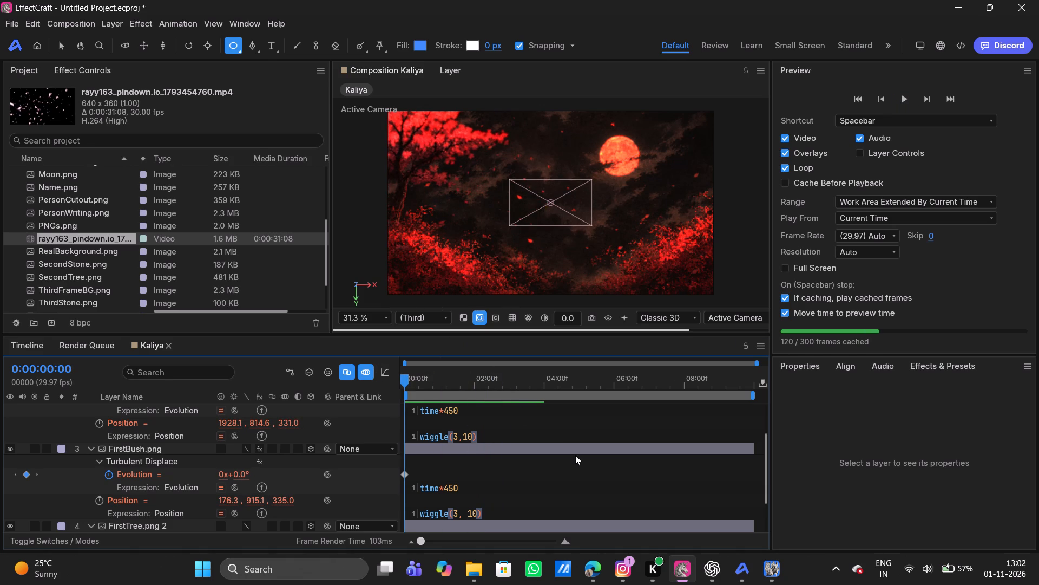
{"action": "key", "text": "space"}
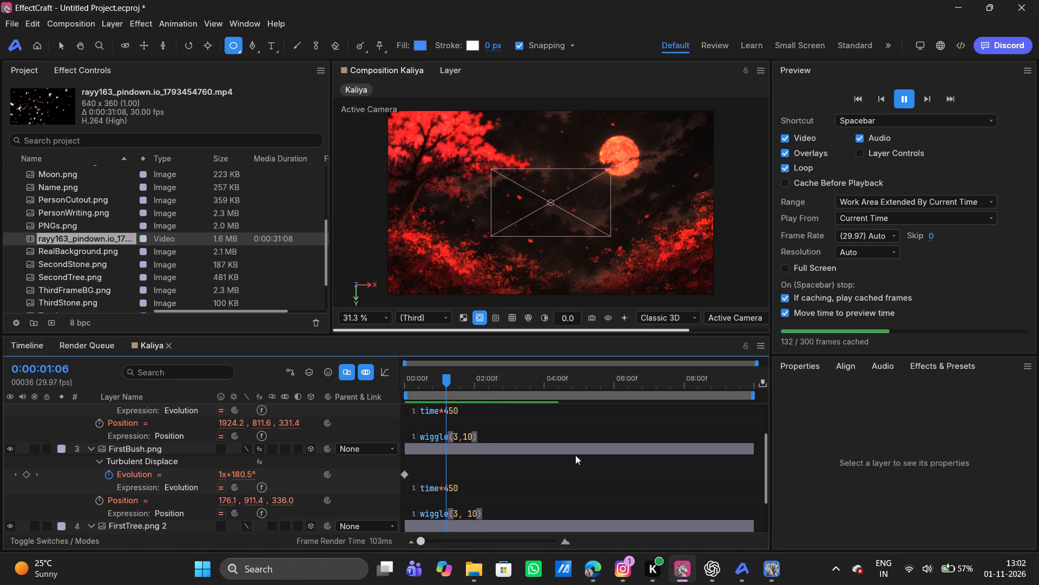
{"action": "key", "text": "space"}
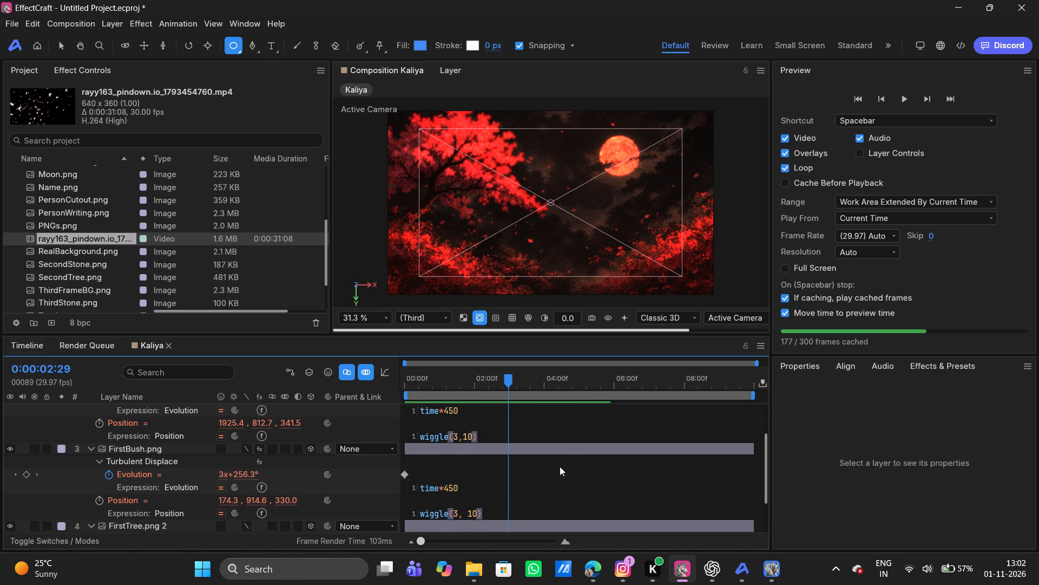
Return to the first frame, collapse the properties of FirstBush.png 2, FirstBush.png and FirstTree.png 2, and deselect all layers.
{"action": "scroll", "coordinate": [560, 466], "scroll_direction": "up", "scroll_amount": 6}
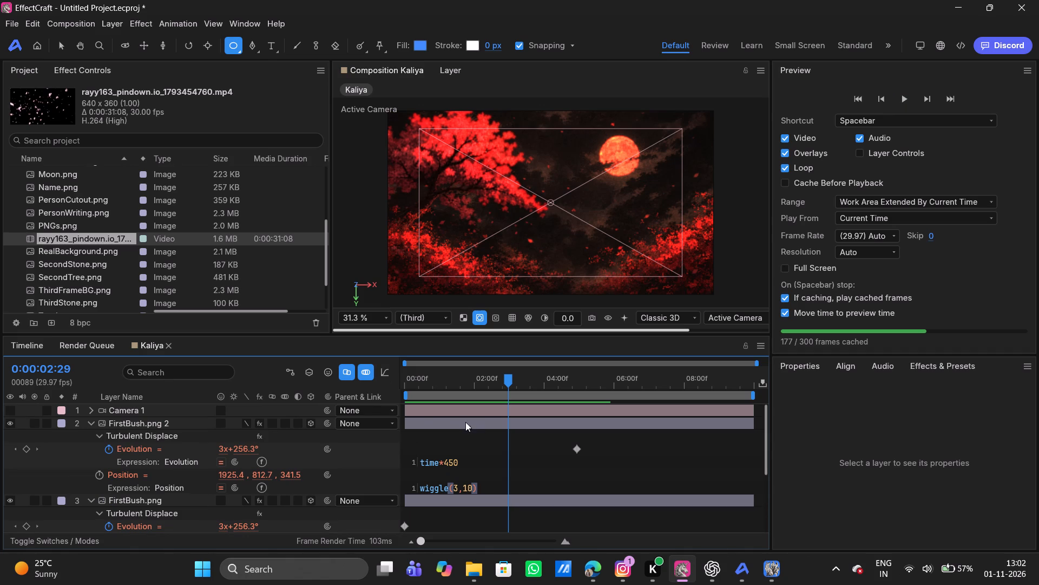
{"action": "left_click", "coordinate": [435, 409]}
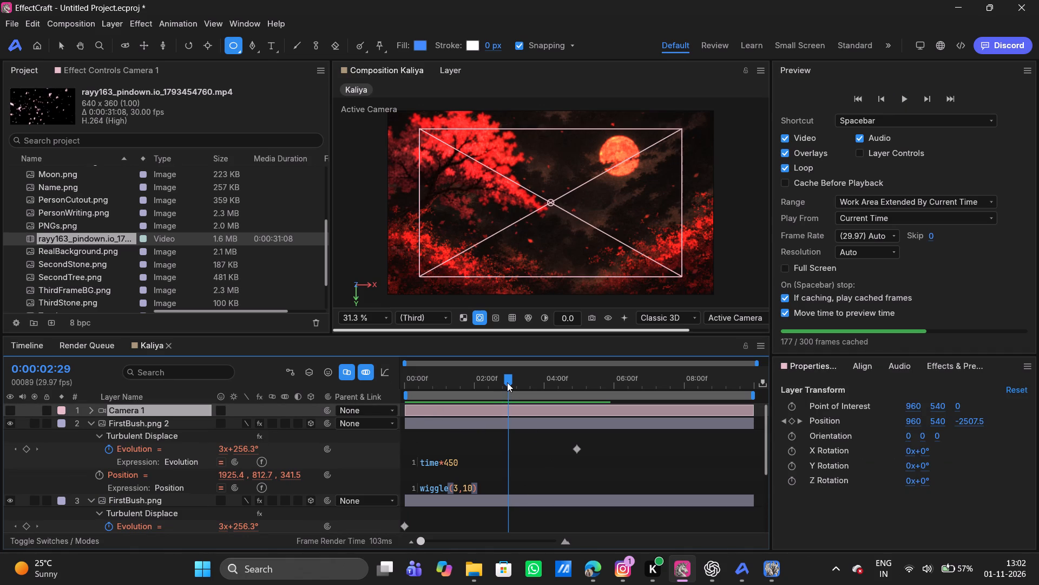
{"action": "left_click_drag", "start_coordinate": [507, 382], "coordinate": [334, 388]}
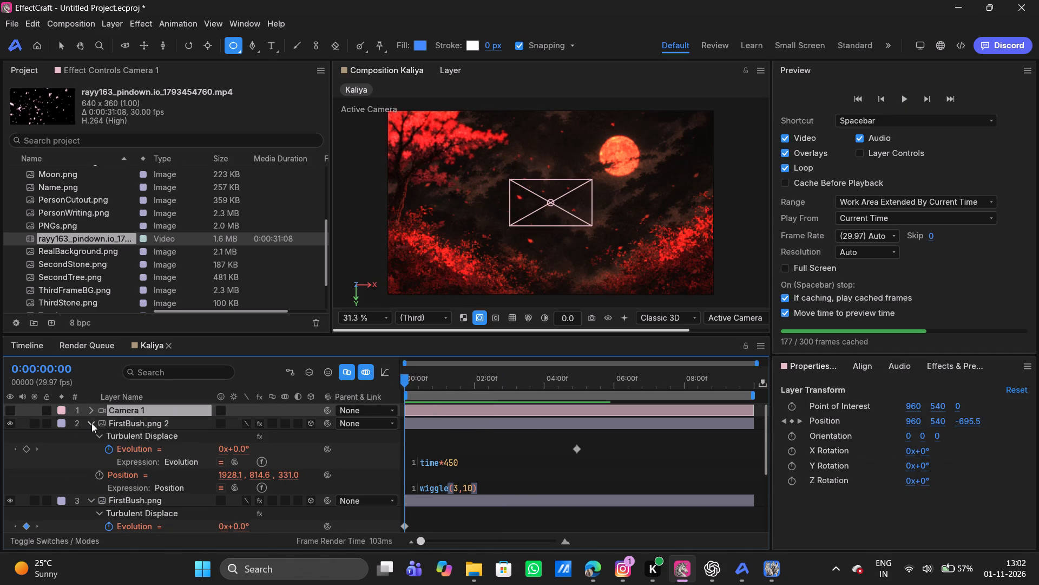
{"action": "left_click", "coordinate": [91, 423]}
{"action": "left_click", "coordinate": [91, 435]}
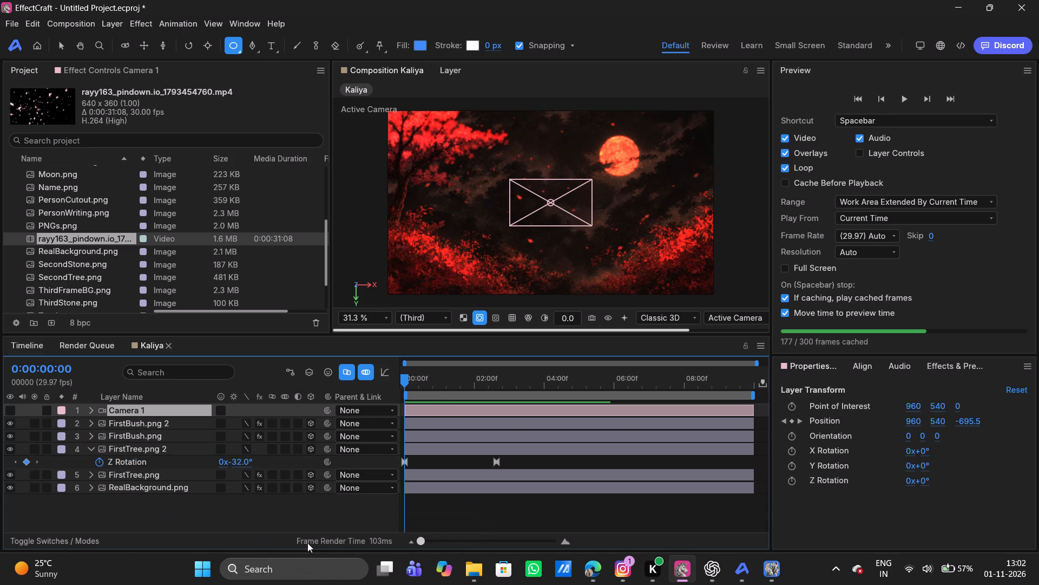
{"action": "left_click", "coordinate": [91, 451]}
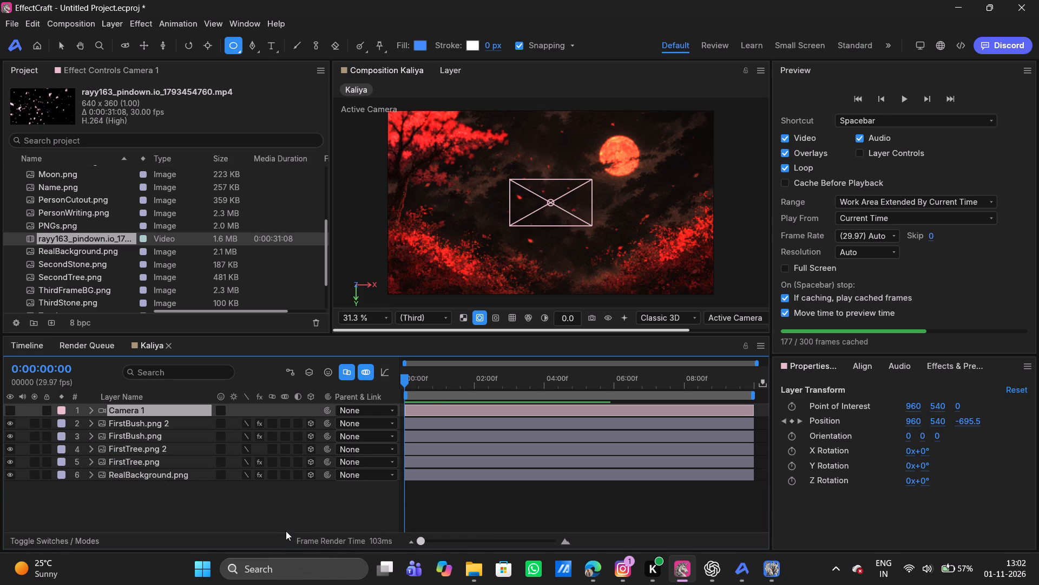
{"action": "left_click", "coordinate": [286, 531]}
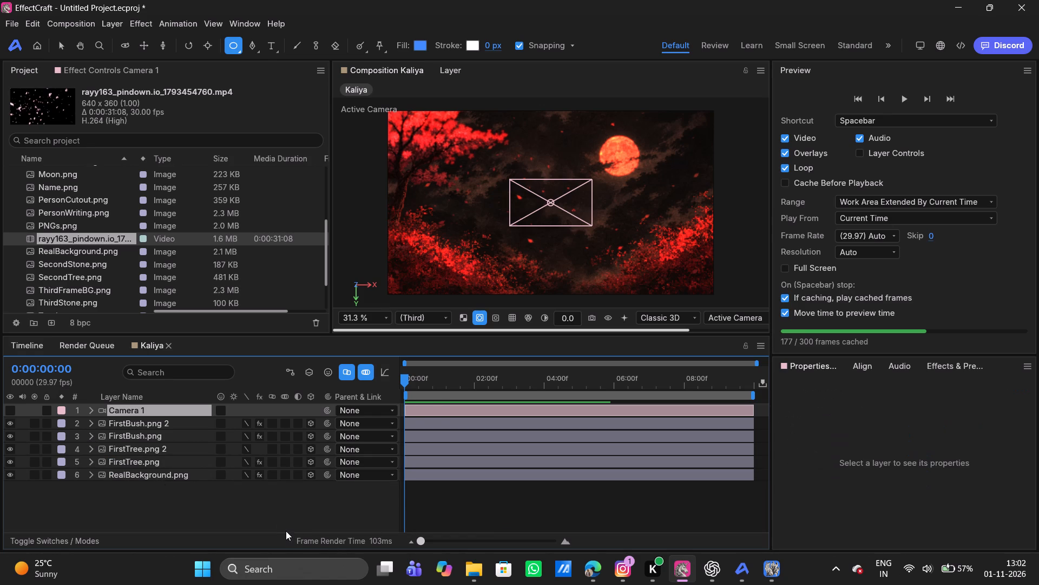
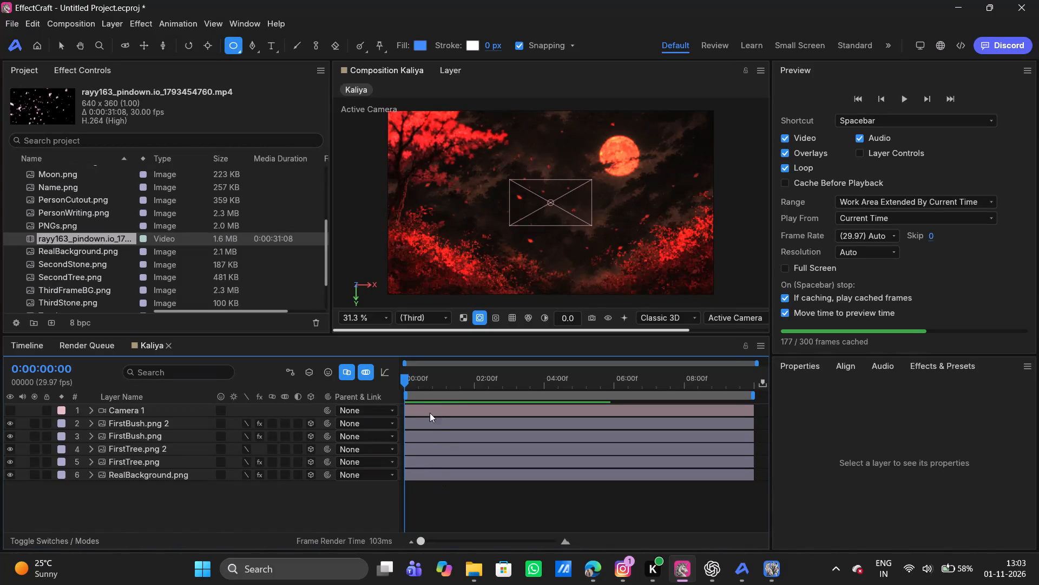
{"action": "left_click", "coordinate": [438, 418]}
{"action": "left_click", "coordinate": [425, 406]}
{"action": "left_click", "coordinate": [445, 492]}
Collapse the AllImages folder and create a new composition named FirstFrameText outside it.
{"action": "scroll", "coordinate": [65, 251], "scroll_direction": "up", "scroll_amount": 3}
{"action": "left_click", "coordinate": [8, 173]}
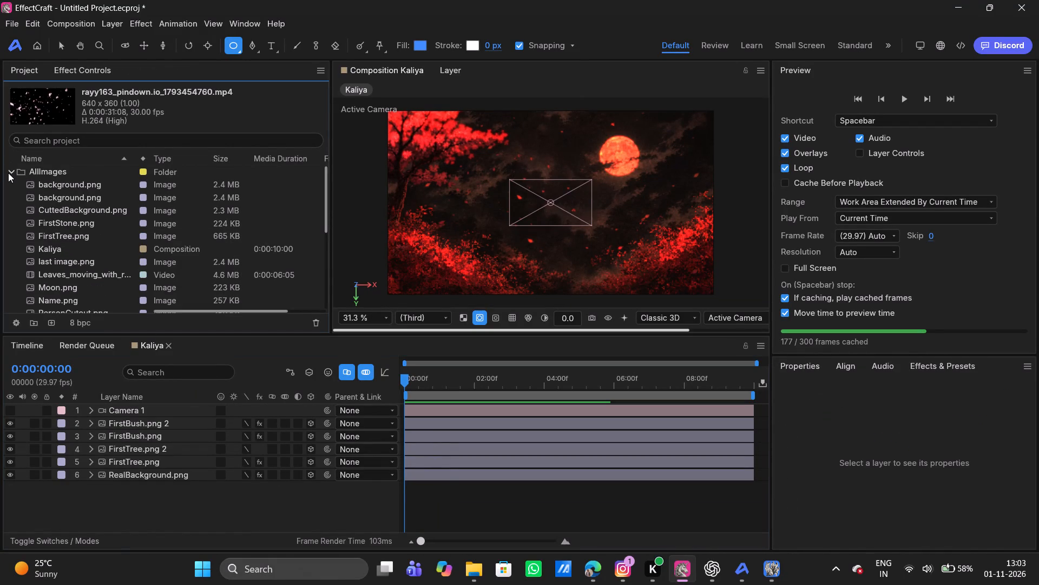
{"action": "left_click", "coordinate": [88, 238]}
{"action": "right_click", "coordinate": [88, 238]}
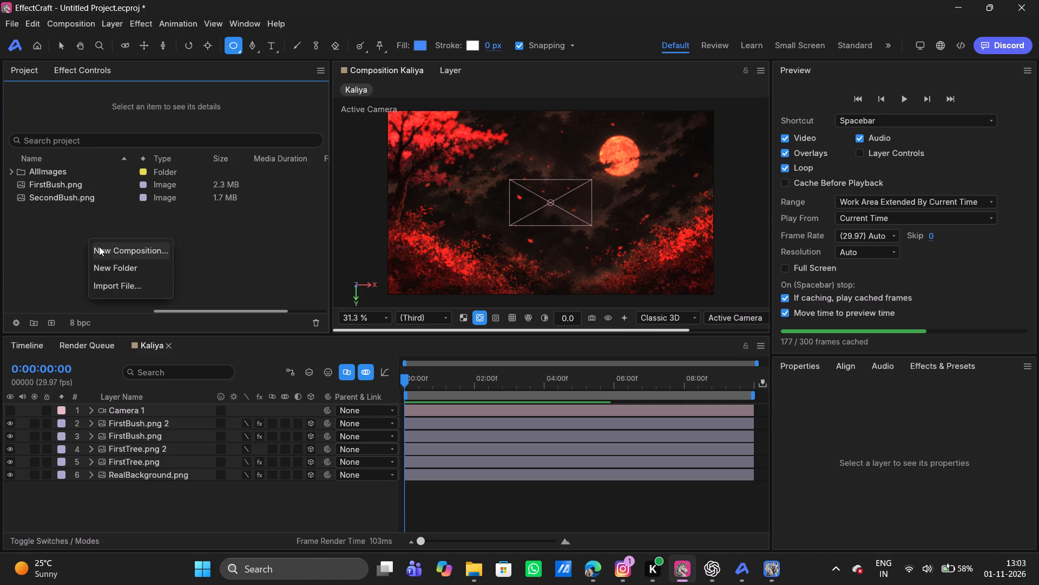
{"action": "left_click", "coordinate": [99, 246]}
{"action": "key", "text": "BackSpace"}
{"action": "type", "text": "TextAnimation"}
{"action": "key", "text": "BackSpace"}
{"action": "key", "text": "BackSpace"}
{"action": "key", "text": "BackSpace"}
{"action": "key", "text": "BackSpace"}
{"action": "key", "text": "BackSpace"}
{"action": "key", "text": "BackSpace"}
{"action": "key", "text": "BackSpace"}
{"action": "key", "text": "BackSpace"}
{"action": "key", "text": "BackSpace"}
{"action": "key", "text": "BackSpace"}
{"action": "key", "text": "BackSpace"}
{"action": "key", "text": "BackSpace"}
{"action": "key", "text": "BackSpace"}
{"action": "key", "text": "BackSpace"}
{"action": "key", "text": "BackSpace"}
{"action": "key", "text": "BackSpace"}
{"action": "key", "text": "BackSpace"}
{"action": "key", "text": "BackSpace"}
{"action": "key", "text": "BackSpace"}
{"action": "key", "text": "BackSpace"}
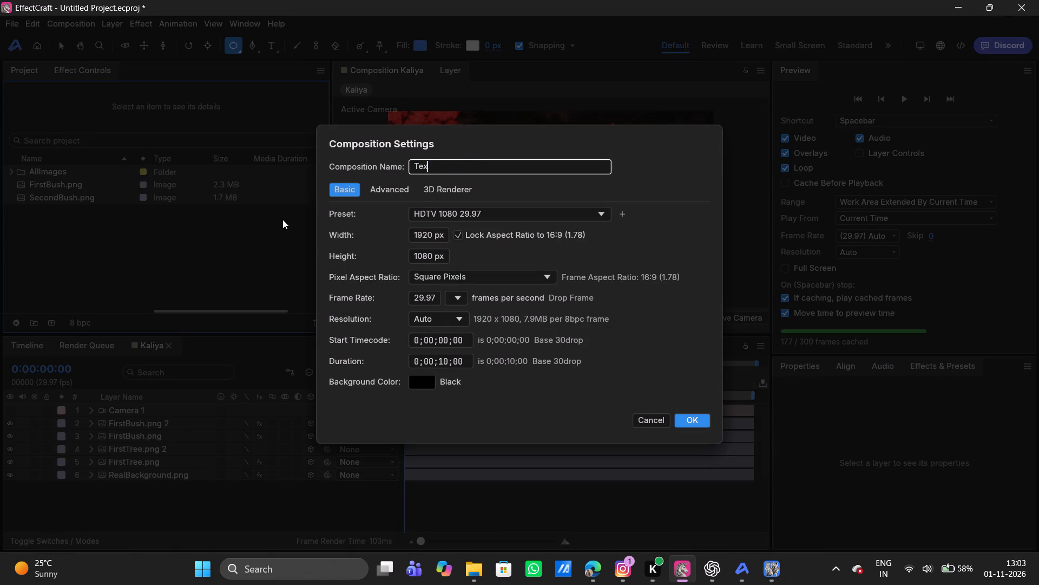
{"action": "type", "text": "FirstFrameText"}
{"action": "key", "text": "Return"}
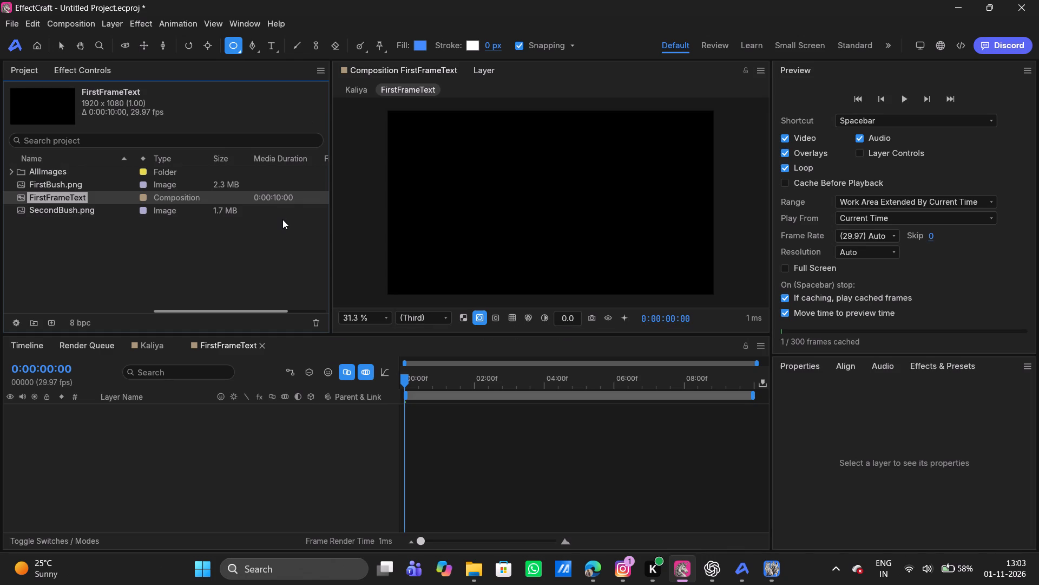
Draw a paragraph text box around the middle of the FirstFrameText frame and enter "Bikhri padi thi toot ke" in it.
{"action": "left_click", "coordinate": [270, 45]}
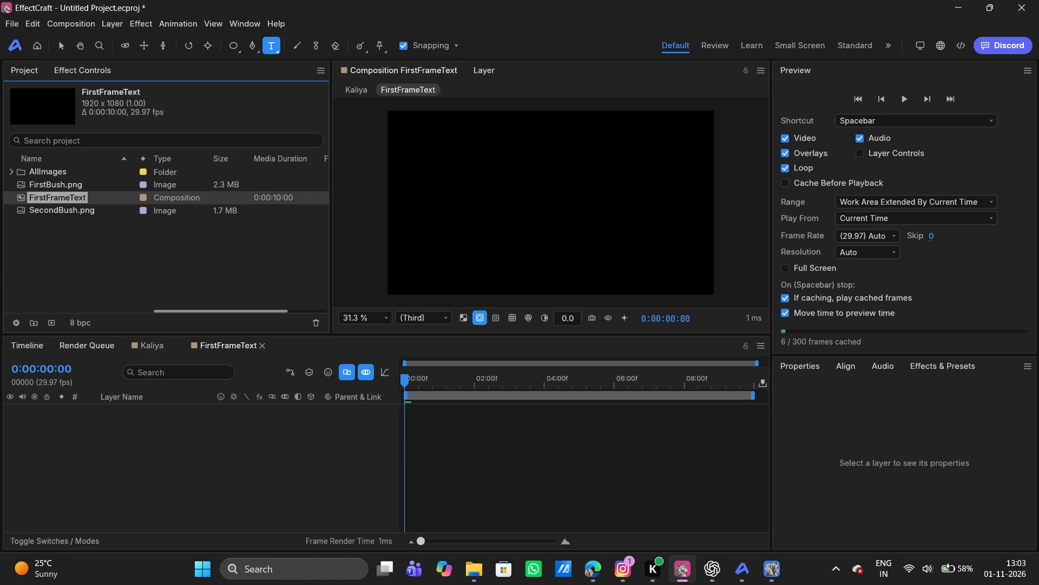
{"action": "left_click_drag", "start_coordinate": [456, 170], "coordinate": [656, 230]}
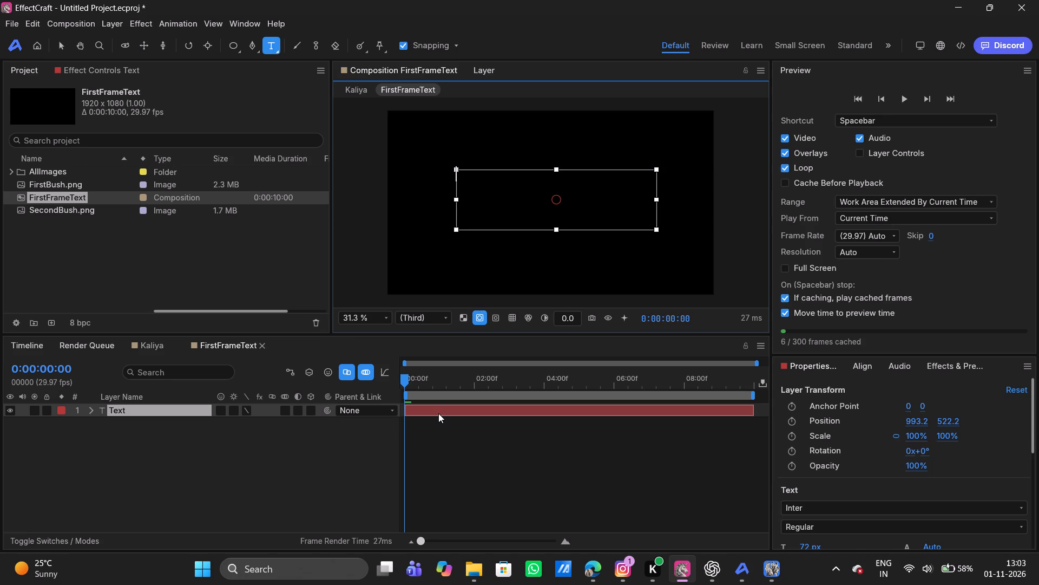
{"action": "type", "text": "Bh"}
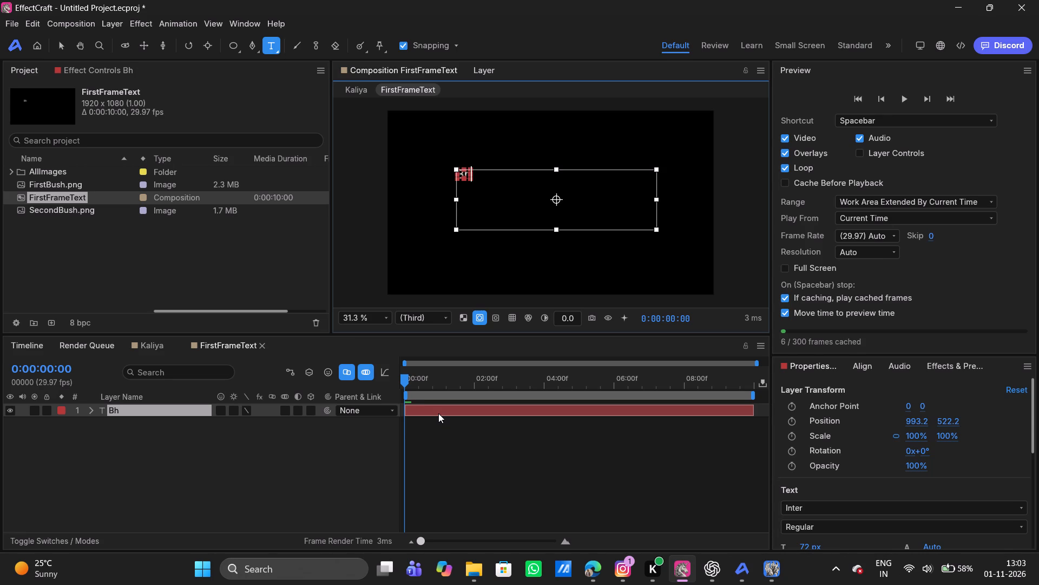
{"action": "key", "text": "BackSpace"}
{"action": "type", "text": "ikhri padi thi toot ke"}
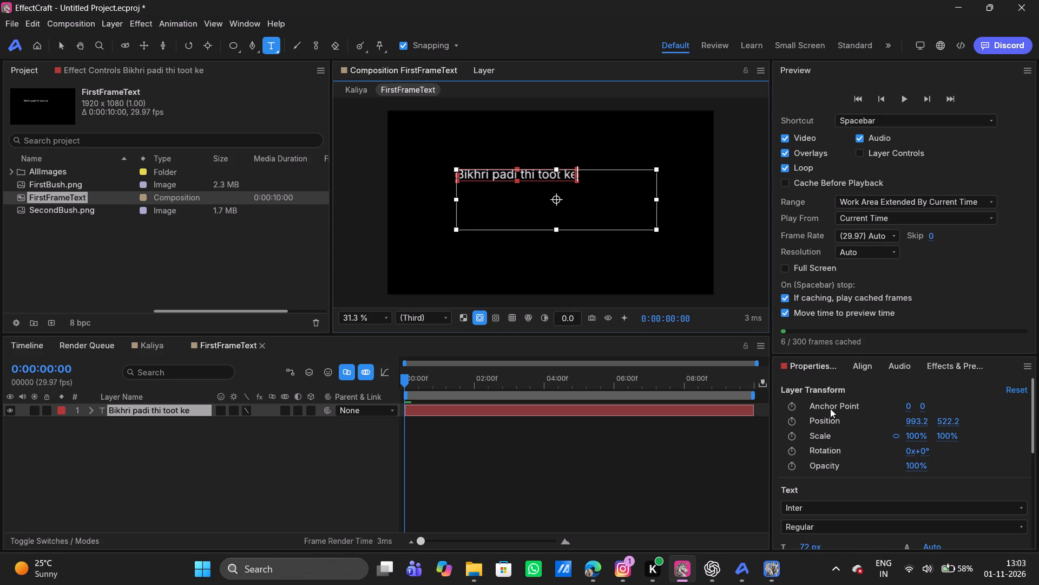
{"action": "left_click", "coordinate": [800, 361]}
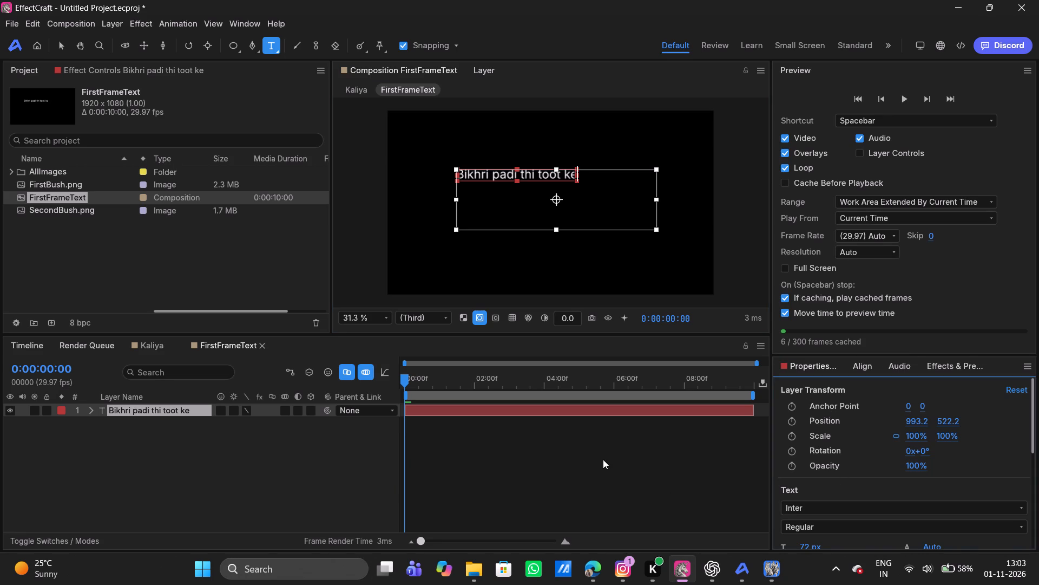
{"action": "left_click", "coordinate": [603, 459]}
{"action": "left_click", "coordinate": [511, 408]}
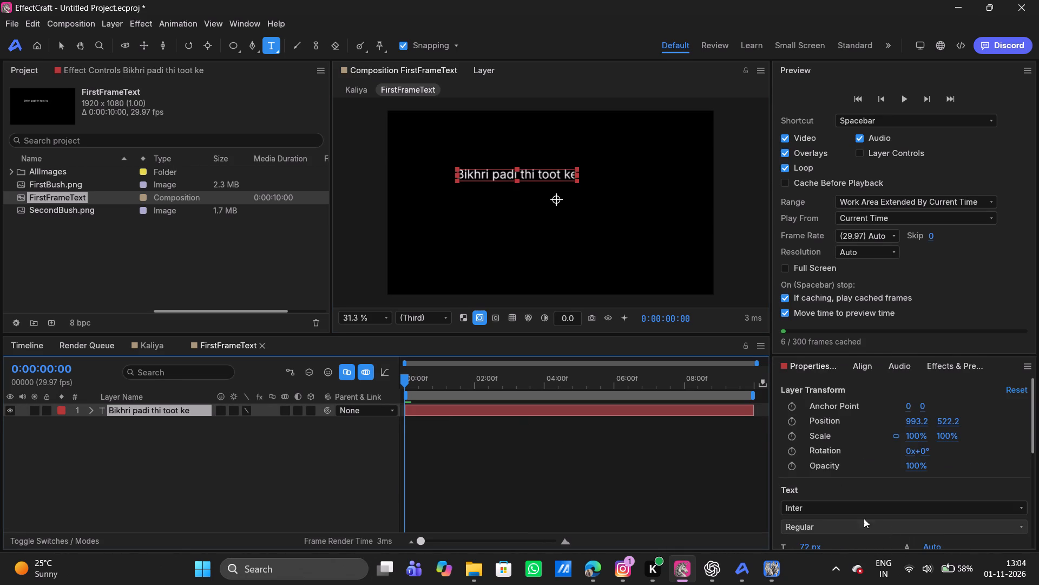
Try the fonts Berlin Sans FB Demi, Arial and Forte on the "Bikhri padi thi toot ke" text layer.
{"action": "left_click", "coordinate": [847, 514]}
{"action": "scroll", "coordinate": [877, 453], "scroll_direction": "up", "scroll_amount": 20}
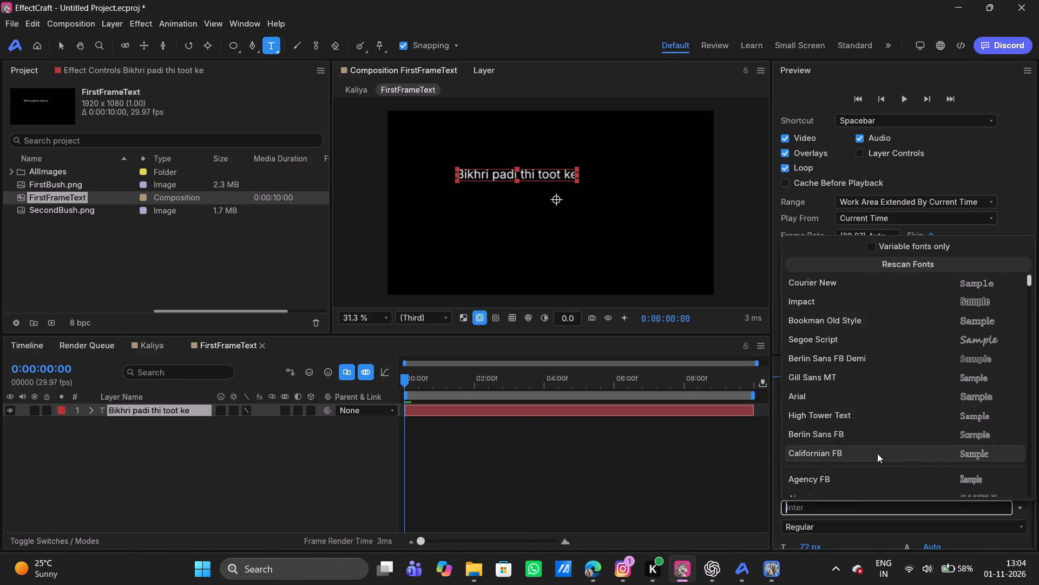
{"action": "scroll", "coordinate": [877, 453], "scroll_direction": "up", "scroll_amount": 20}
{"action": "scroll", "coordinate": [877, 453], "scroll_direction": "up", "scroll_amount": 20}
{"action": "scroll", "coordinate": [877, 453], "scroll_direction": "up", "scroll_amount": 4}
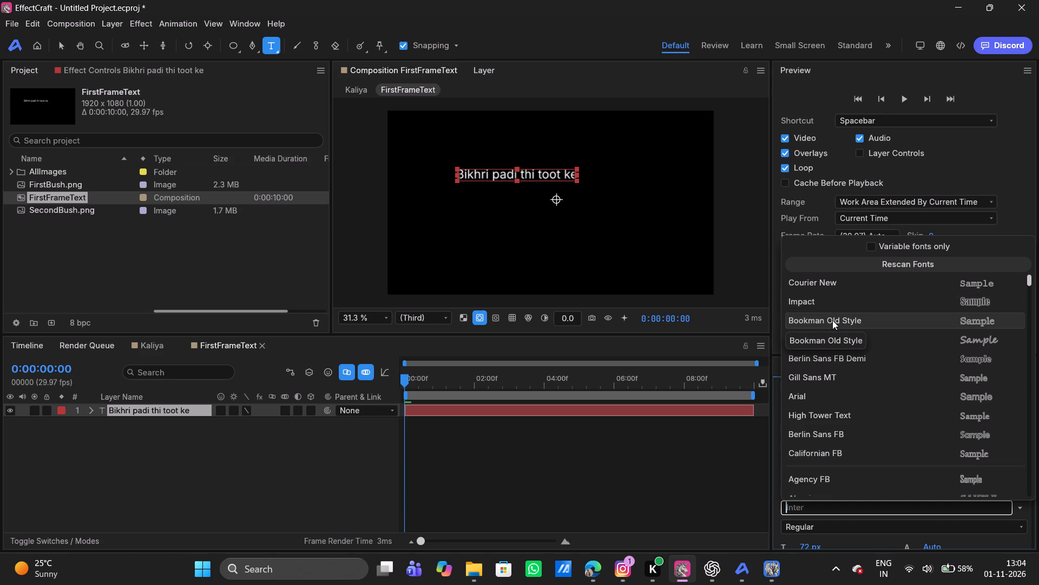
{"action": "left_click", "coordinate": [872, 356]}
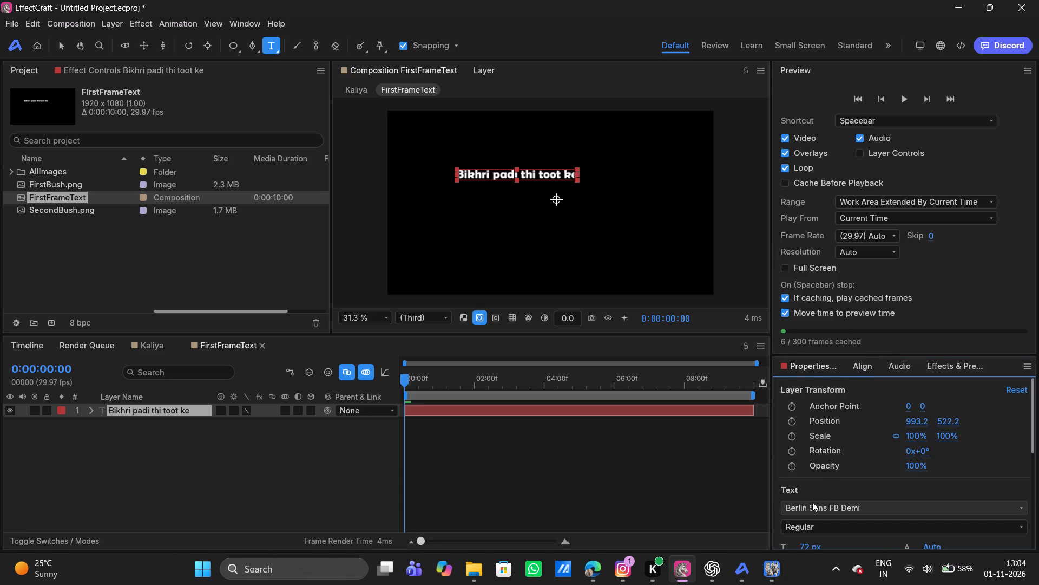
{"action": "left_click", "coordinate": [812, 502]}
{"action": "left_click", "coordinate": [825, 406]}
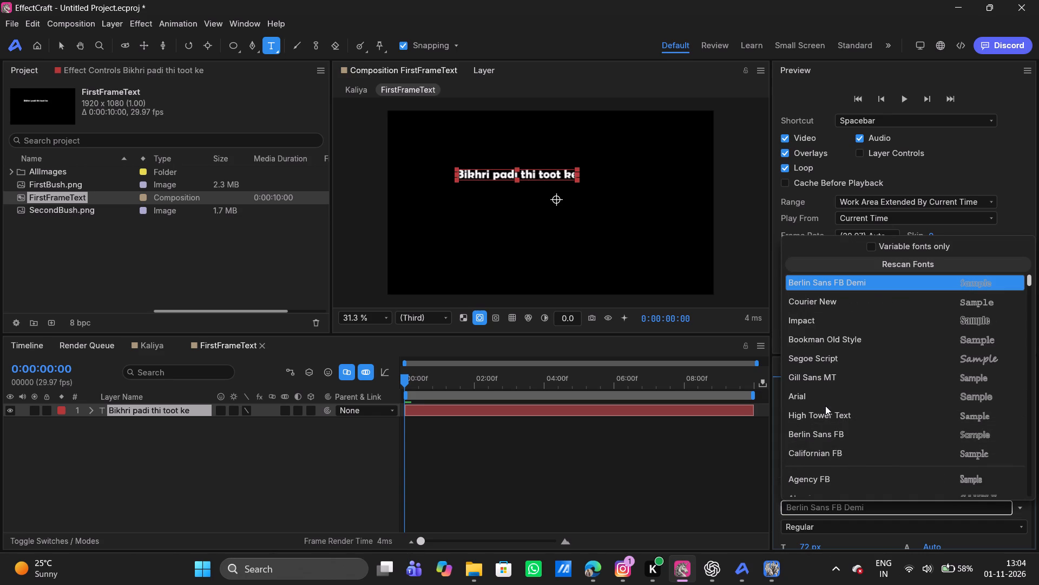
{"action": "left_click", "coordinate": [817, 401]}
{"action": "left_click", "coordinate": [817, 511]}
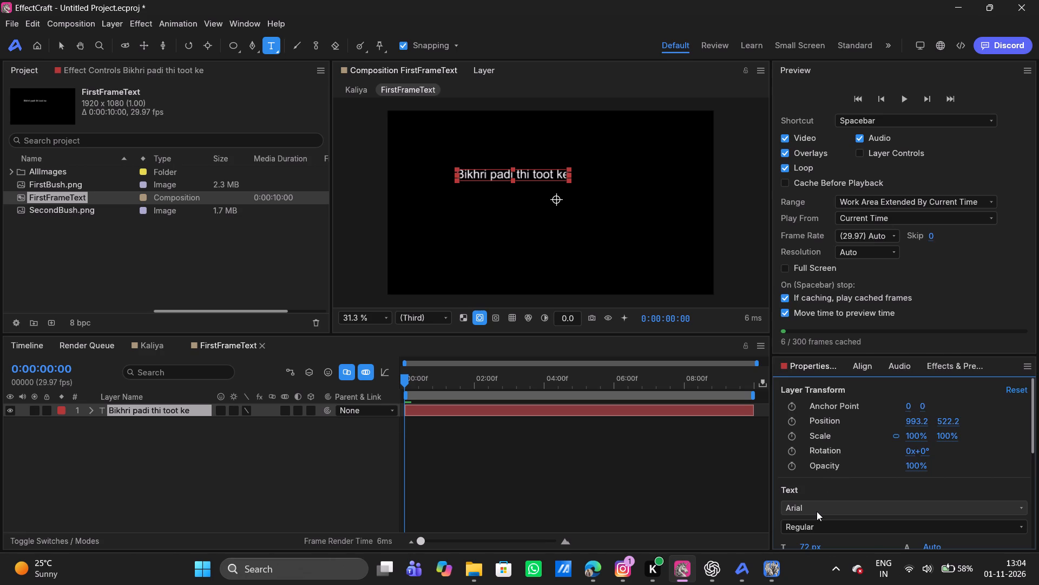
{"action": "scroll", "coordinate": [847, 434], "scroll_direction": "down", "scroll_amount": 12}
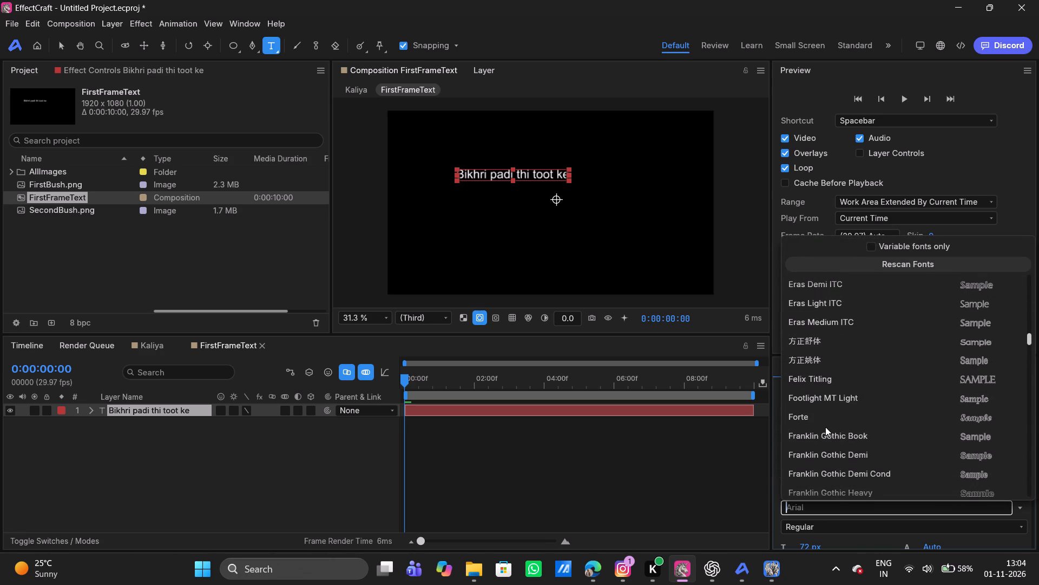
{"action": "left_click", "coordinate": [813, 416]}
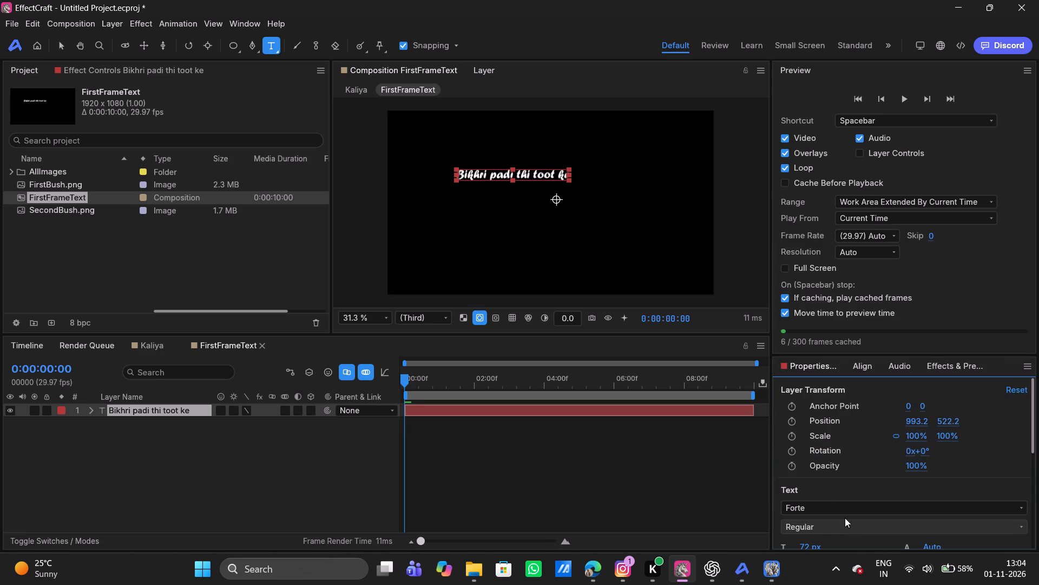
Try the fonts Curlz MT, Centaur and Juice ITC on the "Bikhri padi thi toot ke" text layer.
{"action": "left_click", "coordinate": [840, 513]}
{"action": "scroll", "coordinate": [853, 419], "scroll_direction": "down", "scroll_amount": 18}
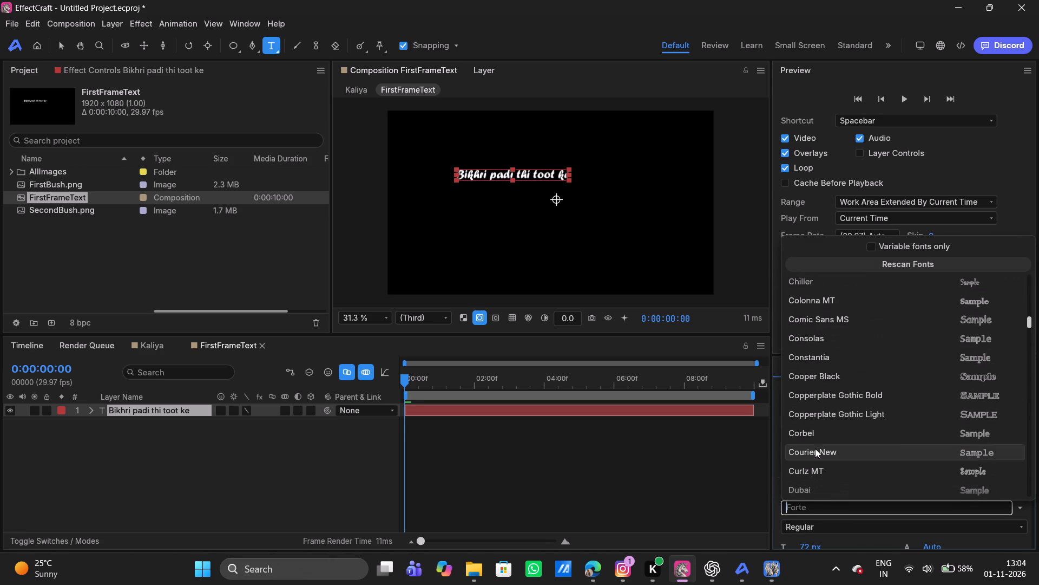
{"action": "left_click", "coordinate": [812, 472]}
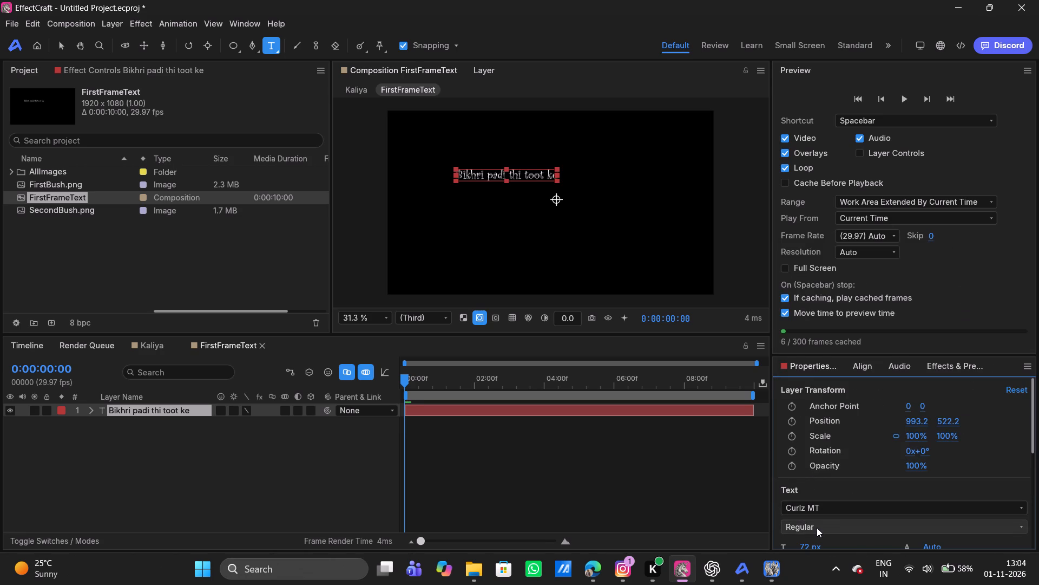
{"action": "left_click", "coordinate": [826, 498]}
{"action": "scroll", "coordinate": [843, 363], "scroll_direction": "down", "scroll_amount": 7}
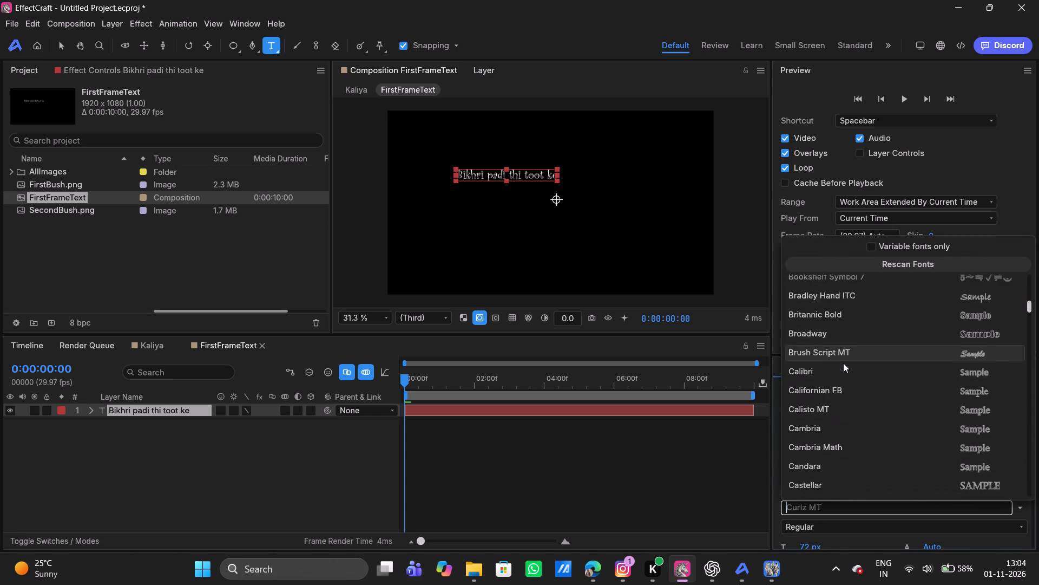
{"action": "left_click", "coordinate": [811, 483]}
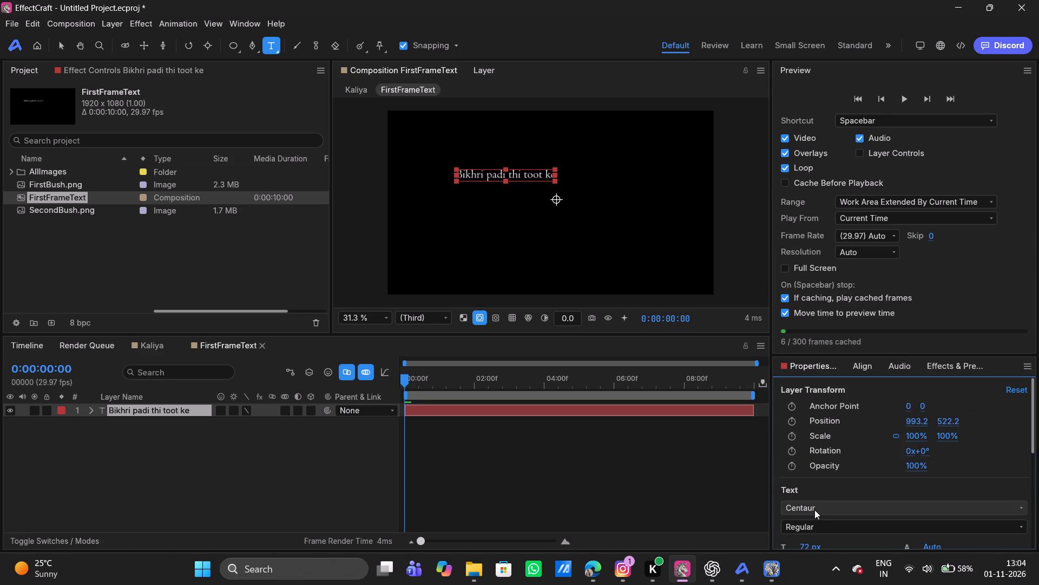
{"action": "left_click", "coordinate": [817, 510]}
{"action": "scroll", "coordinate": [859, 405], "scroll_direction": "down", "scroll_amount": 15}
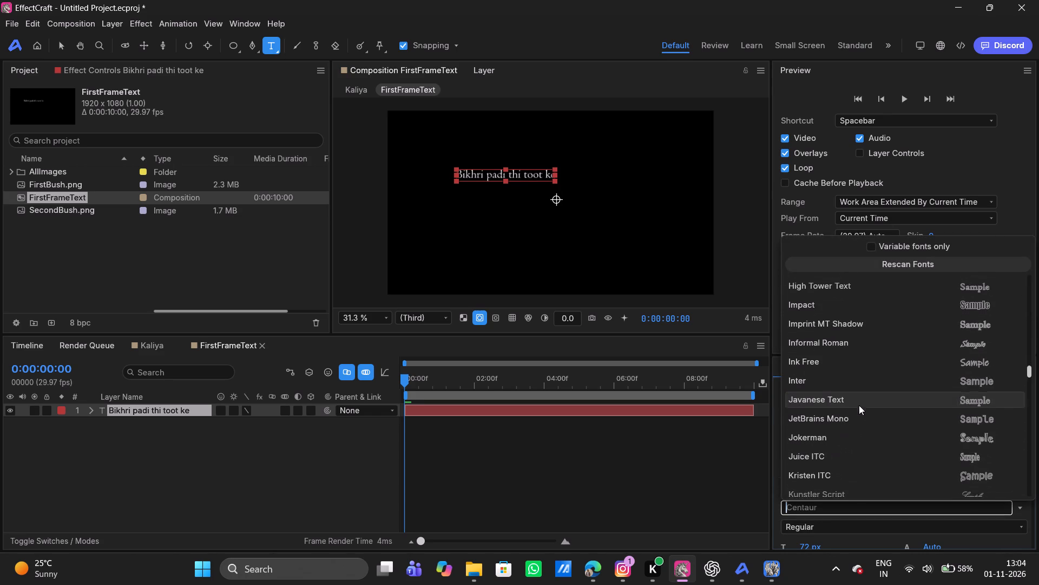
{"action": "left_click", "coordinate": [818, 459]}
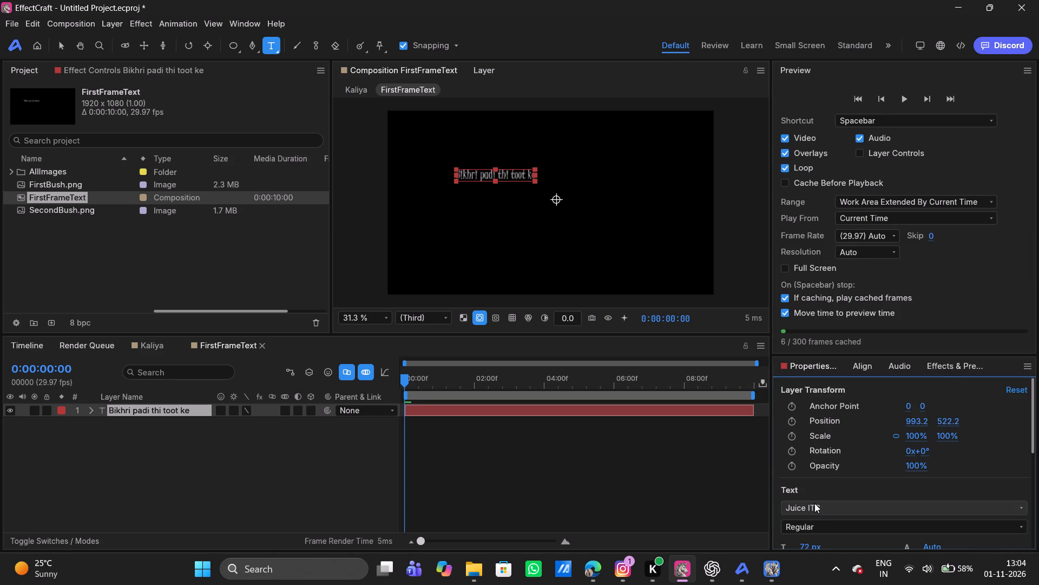
Set the text layer's font to Lucida Handwriting with the Italic style.
{"action": "left_click", "coordinate": [815, 503]}
{"action": "scroll", "coordinate": [843, 374], "scroll_direction": "down", "scroll_amount": 15}
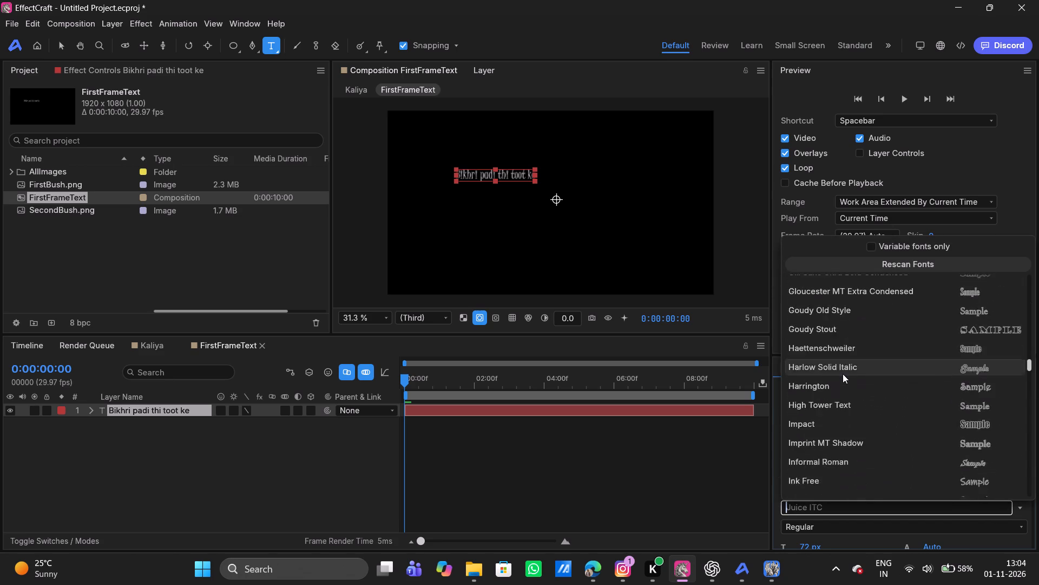
{"action": "scroll", "coordinate": [843, 374], "scroll_direction": "down", "scroll_amount": 12}
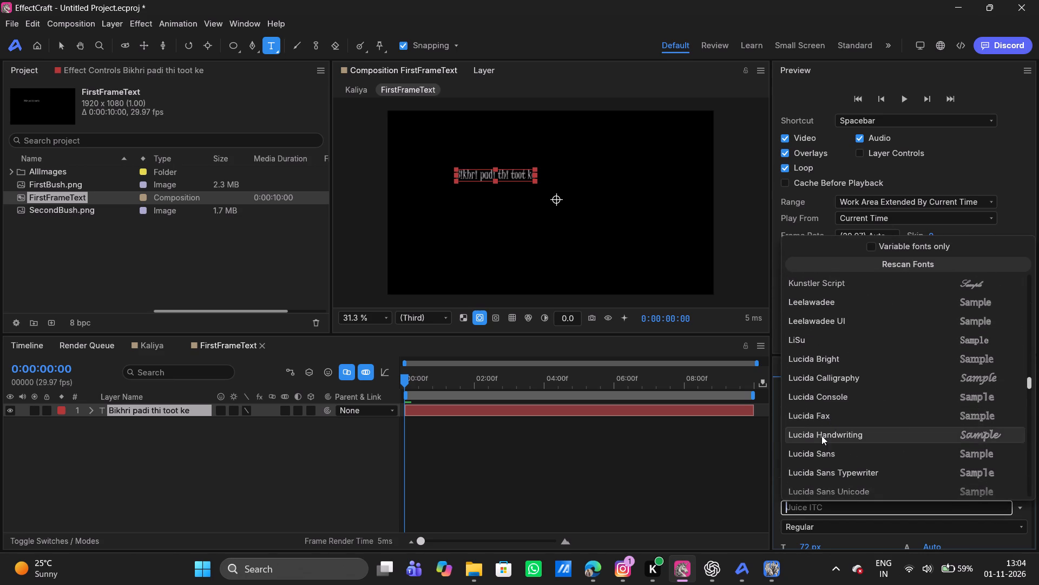
{"action": "left_click", "coordinate": [820, 436]}
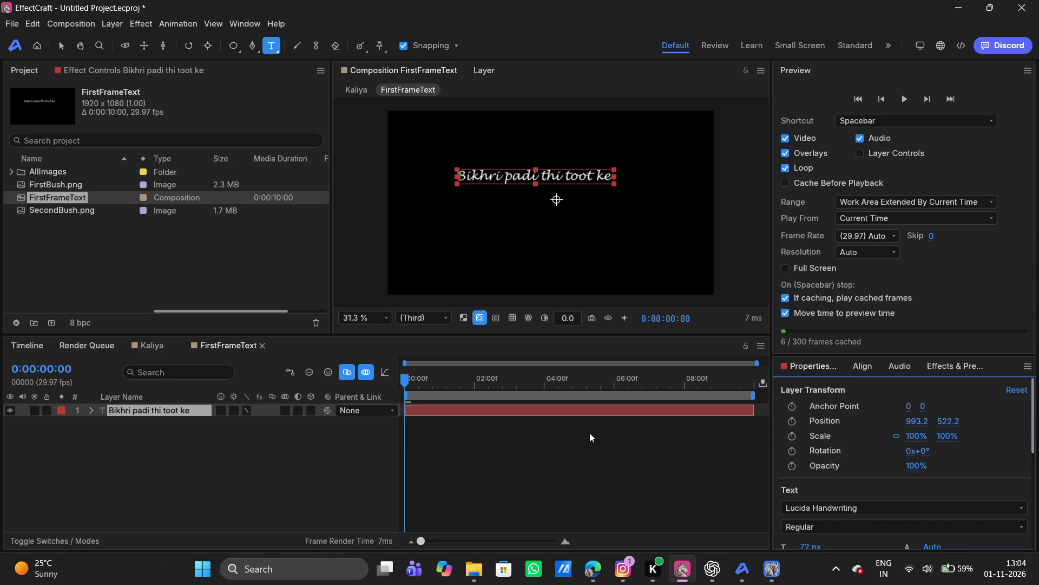
{"action": "left_click", "coordinate": [818, 534]}
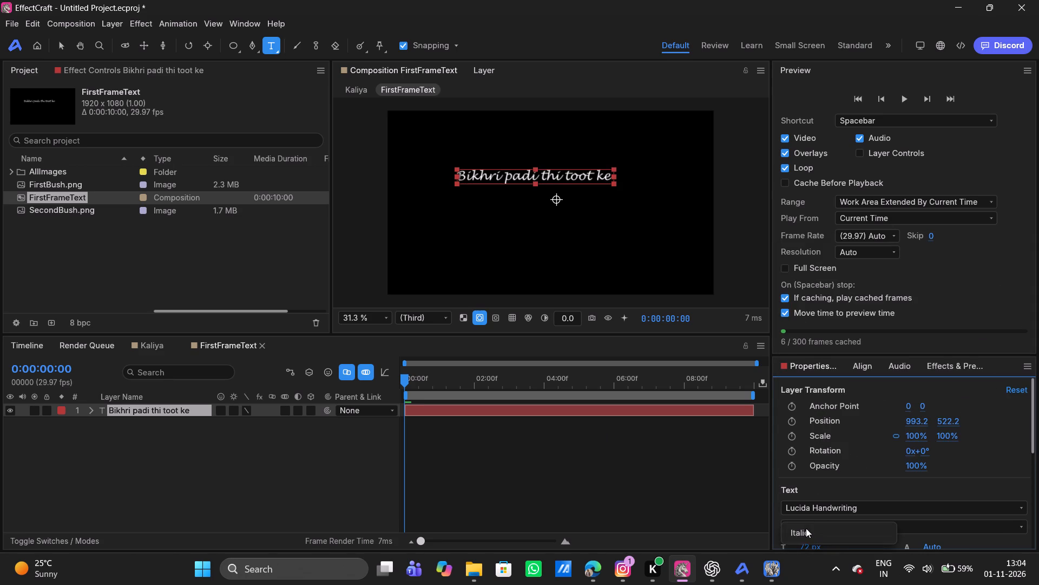
{"action": "left_click", "coordinate": [800, 534]}
{"action": "left_click", "coordinate": [812, 526]}
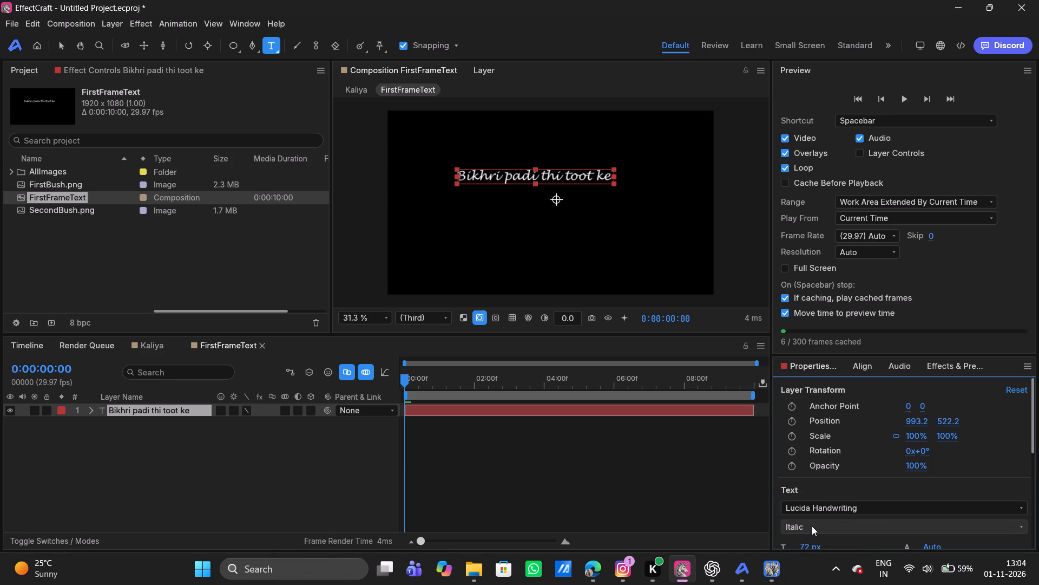
{"action": "left_click", "coordinate": [795, 533]}
Set the fill colour of the "Bikhri padi thi toot ke" text layer to red FF0028.
{"action": "scroll", "coordinate": [689, 503], "scroll_direction": "down", "scroll_amount": 1}
{"action": "scroll", "coordinate": [817, 477], "scroll_direction": "down", "scroll_amount": 2}
{"action": "scroll", "coordinate": [817, 477], "scroll_direction": "up", "scroll_amount": 1}
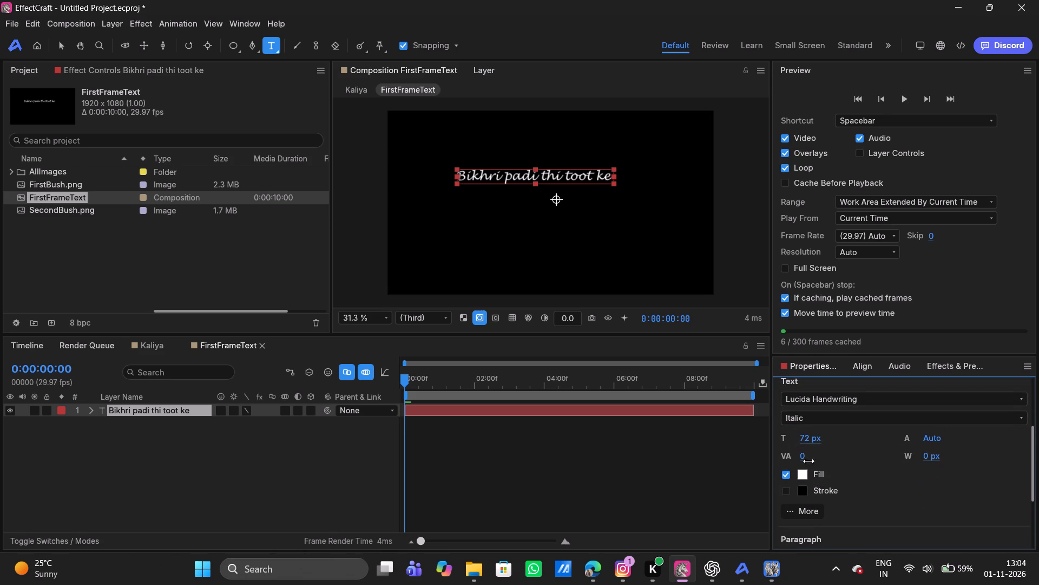
{"action": "left_click", "coordinate": [801, 472]}
{"action": "left_click_drag", "start_coordinate": [801, 472], "coordinate": [855, 411]}
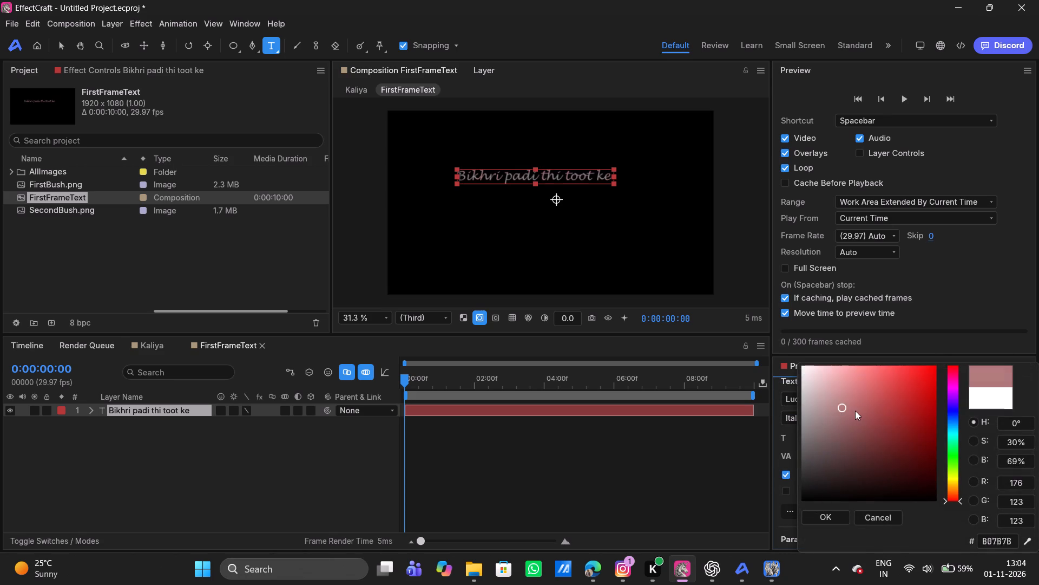
{"action": "left_click_drag", "start_coordinate": [855, 411], "coordinate": [855, 411]}
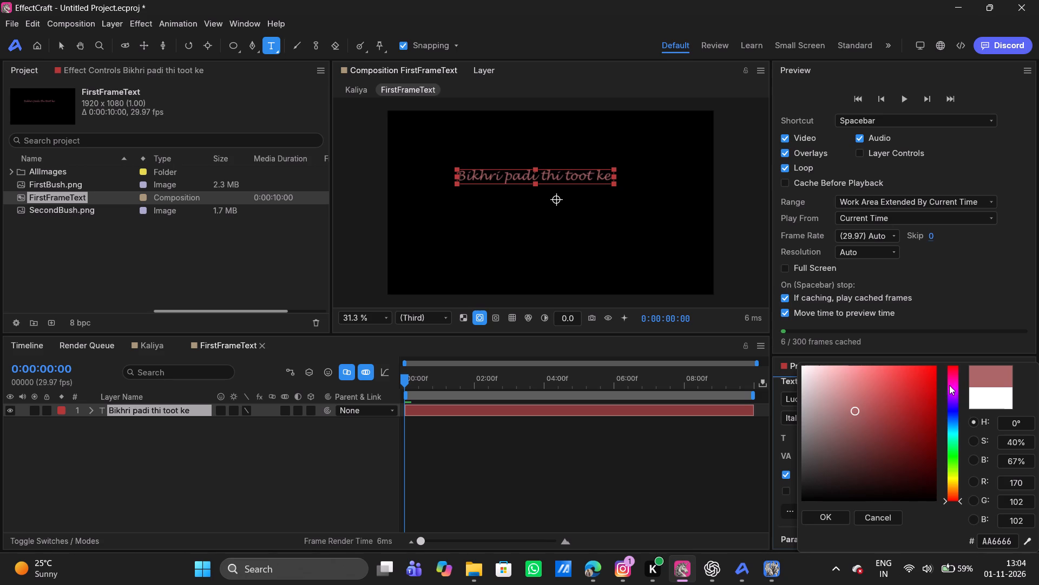
{"action": "left_click", "coordinate": [953, 379]}
{"action": "left_click_drag", "start_coordinate": [953, 379], "coordinate": [954, 371]}
{"action": "left_click_drag", "start_coordinate": [911, 380], "coordinate": [955, 349]}
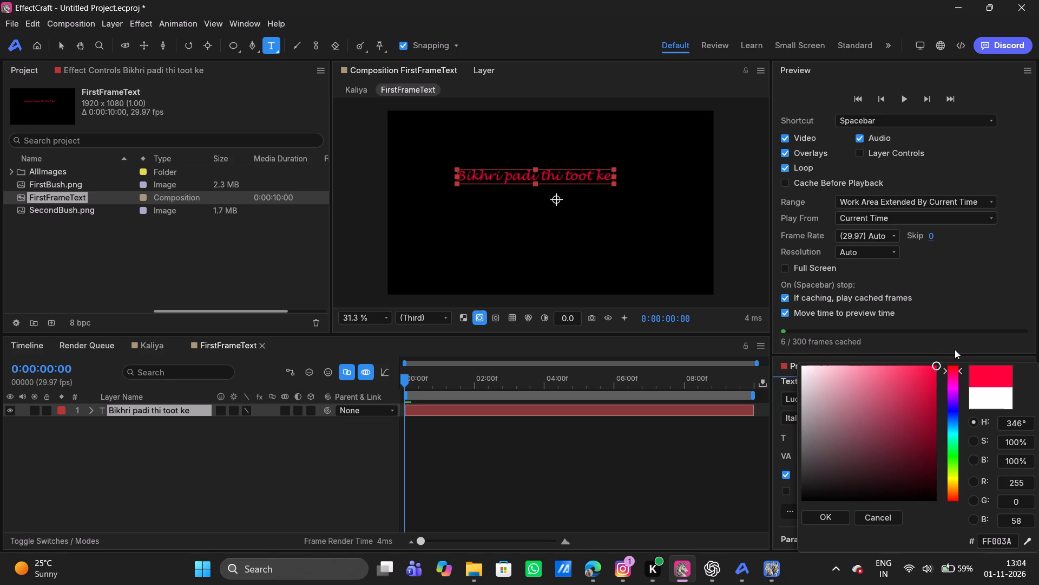
{"action": "left_click_drag", "start_coordinate": [955, 349], "coordinate": [948, 354]}
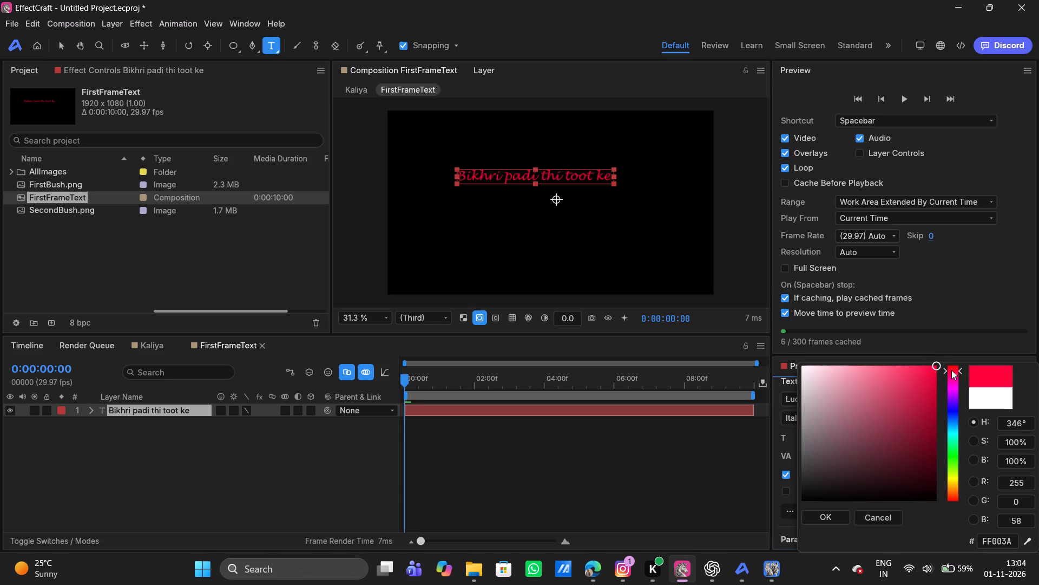
{"action": "left_click", "coordinate": [951, 370]}
{"action": "left_click", "coordinate": [818, 516]}
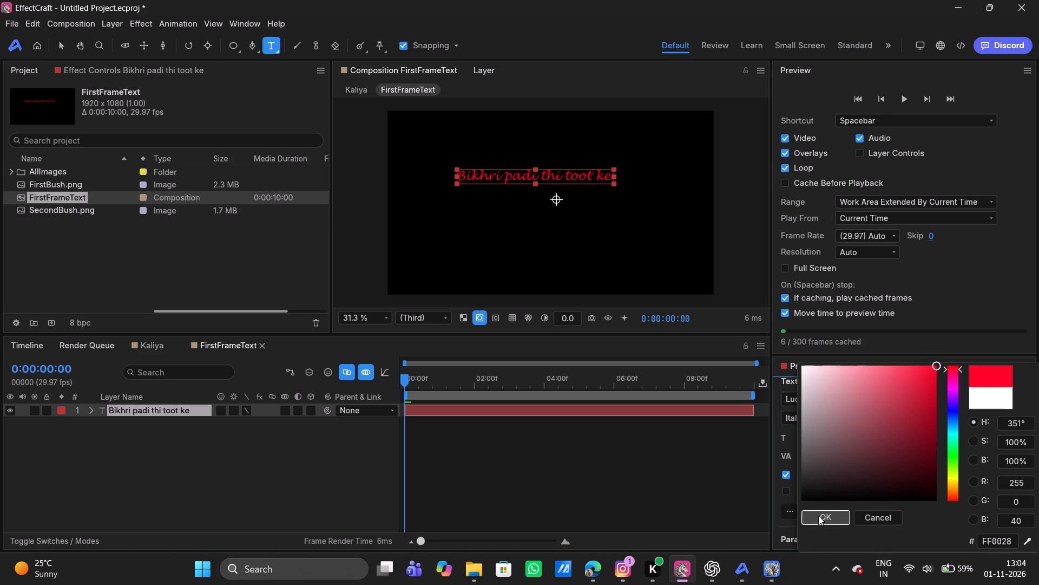
Apply the Stylize Glow effect to the text layer with a Glow Threshold of 29.1 and a Glow Radius of 46.
{"action": "left_click", "coordinate": [922, 364]}
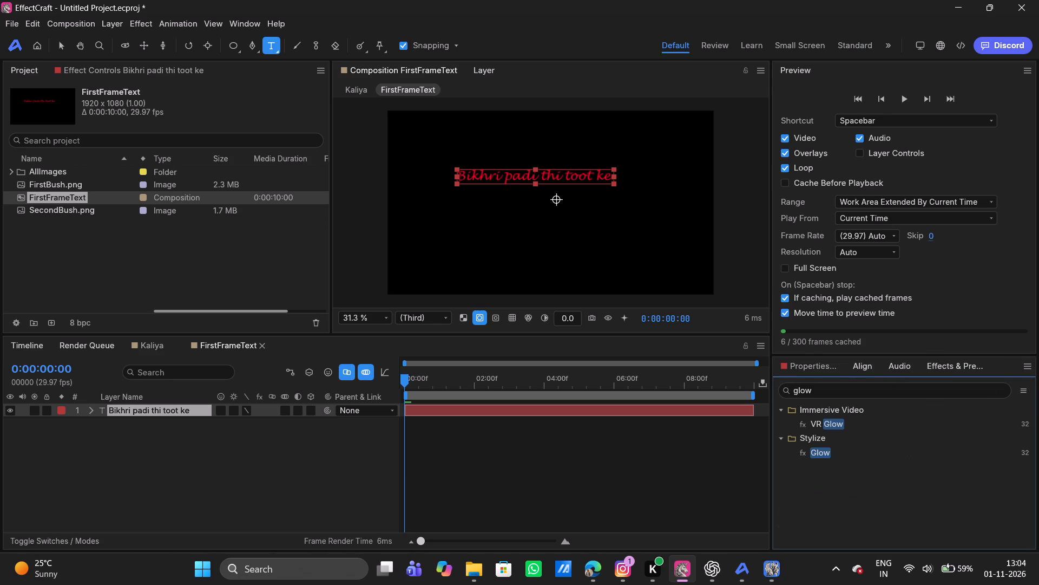
{"action": "left_click_drag", "start_coordinate": [812, 456], "coordinate": [606, 415]}
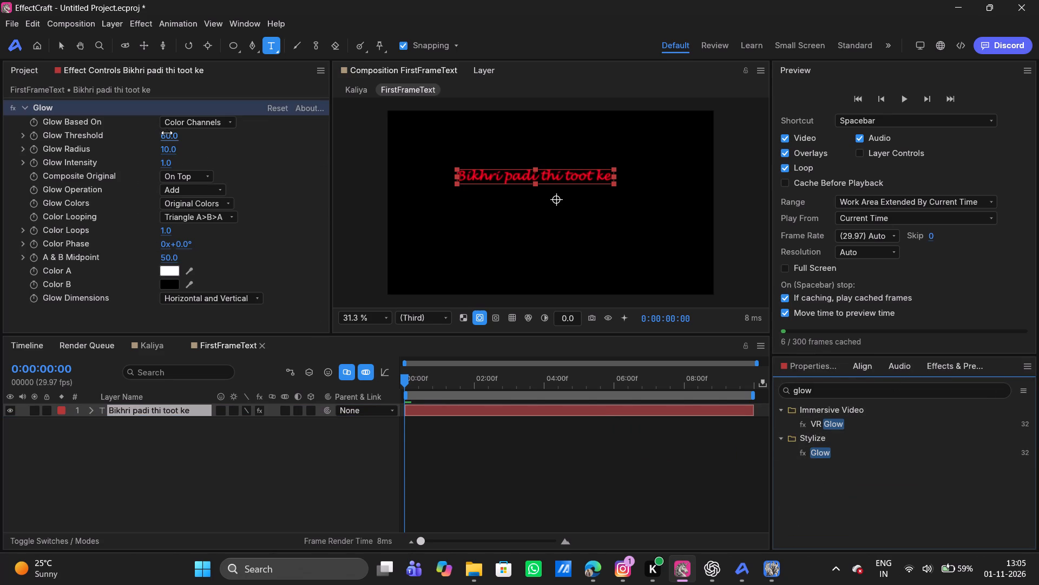
{"action": "left_click_drag", "start_coordinate": [170, 135], "coordinate": [126, 136]}
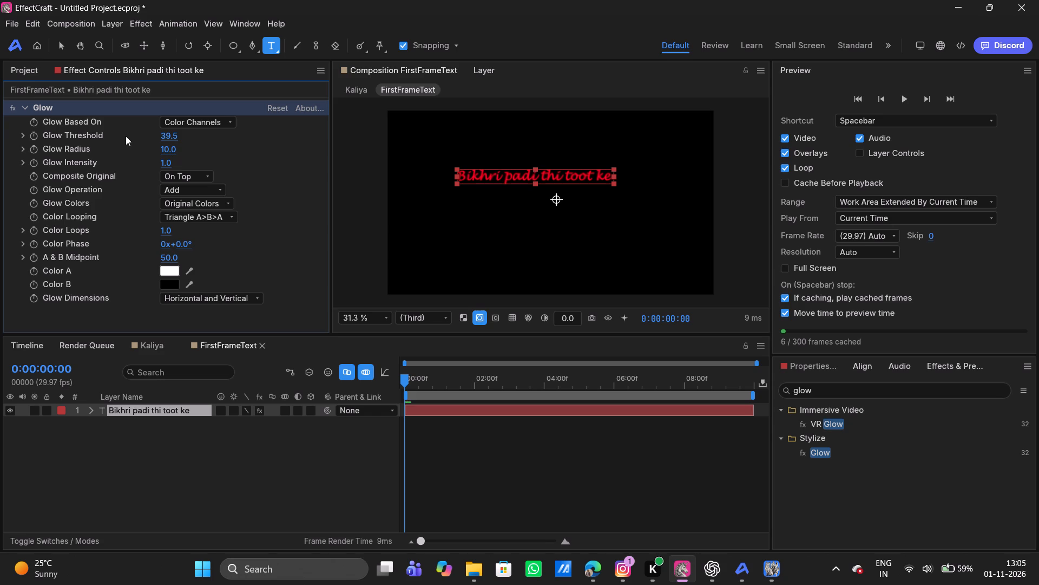
{"action": "left_click_drag", "start_coordinate": [167, 135], "coordinate": [169, 132]}
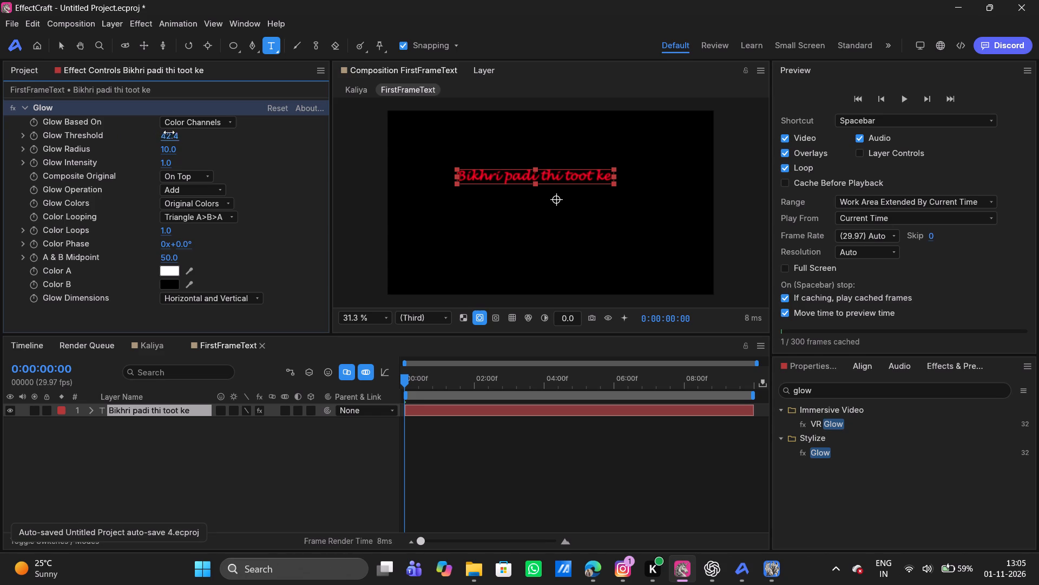
{"action": "left_click_drag", "start_coordinate": [169, 132], "coordinate": [157, 134]}
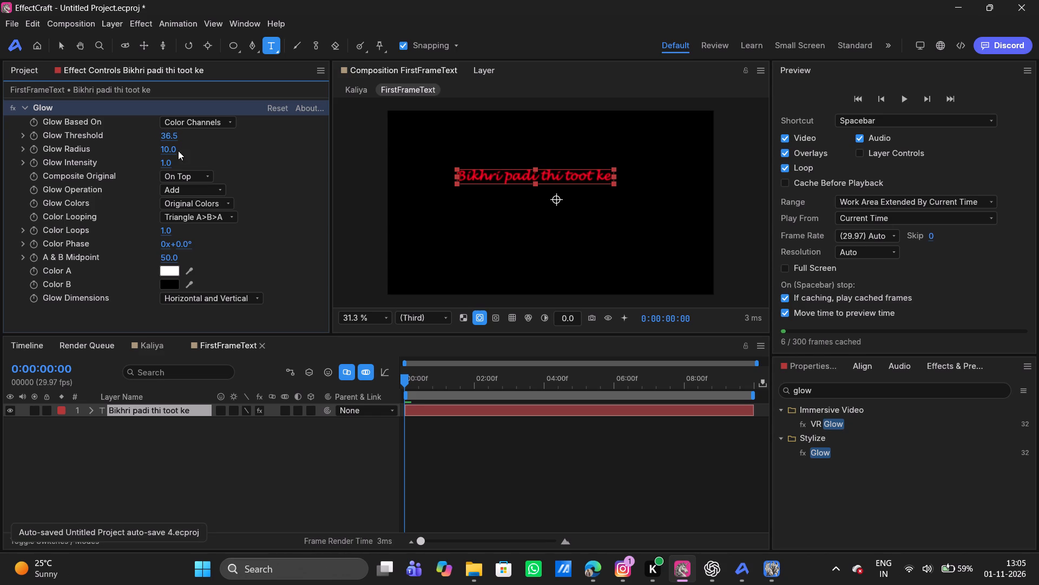
{"action": "left_click_drag", "start_coordinate": [169, 151], "coordinate": [246, 149]}
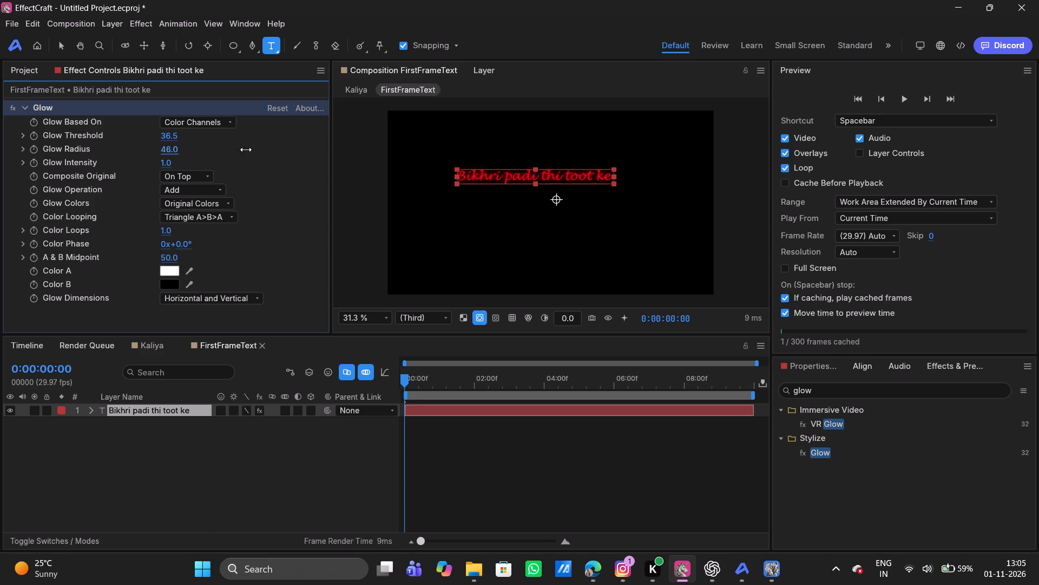
{"action": "left_click_drag", "start_coordinate": [246, 149], "coordinate": [245, 149]}
{"action": "left_click_drag", "start_coordinate": [173, 133], "coordinate": [153, 133]}
{"action": "left_click_drag", "start_coordinate": [153, 133], "coordinate": [155, 133]}
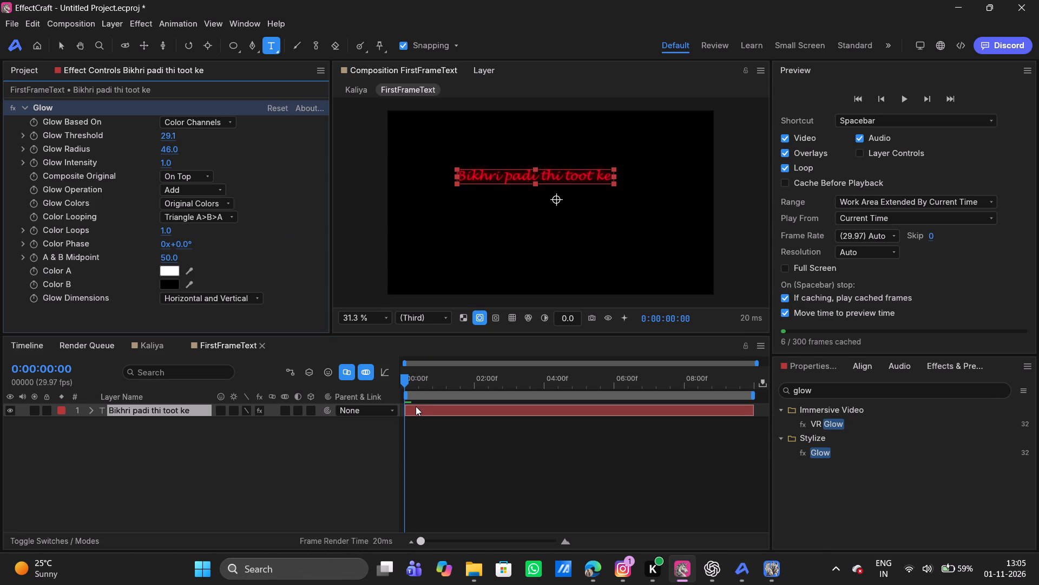
Add the expression wiggle(3,20) to the text layer's Position and preview the motion.
{"action": "left_click", "coordinate": [89, 411]}
{"action": "left_click", "coordinate": [100, 450]}
{"action": "scroll", "coordinate": [100, 450], "scroll_direction": "down", "scroll_amount": 1}
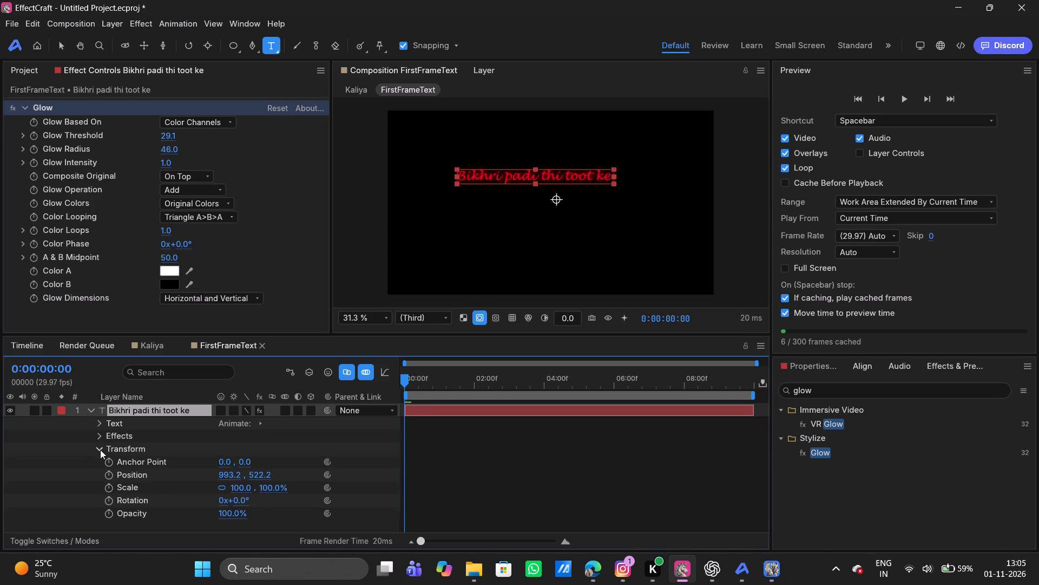
{"action": "scroll", "coordinate": [100, 450], "scroll_direction": "down", "scroll_amount": 1}
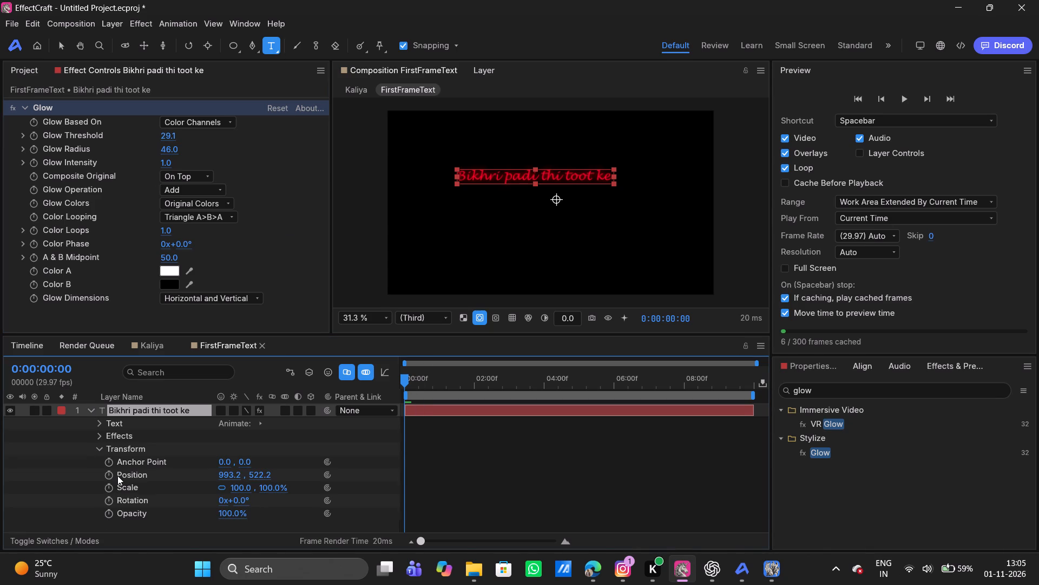
{"action": "left_click", "coordinate": [108, 477], "text": "alt"}
{"action": "key", "text": "BackSpace"}
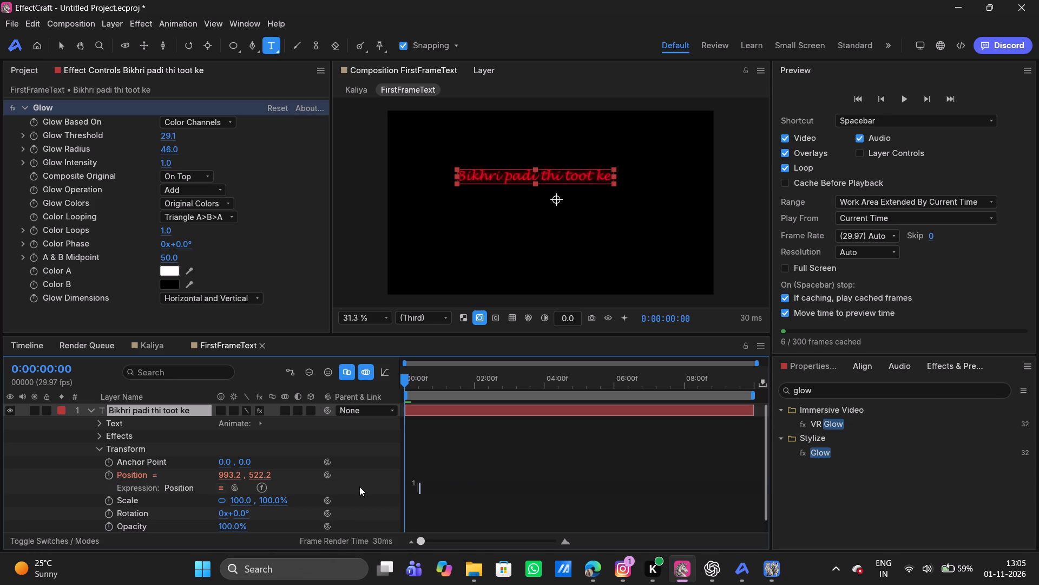
{"action": "type", "text": "wig"}
{"action": "key", "text": "Tab"}
{"action": "type", "text": "3,"}
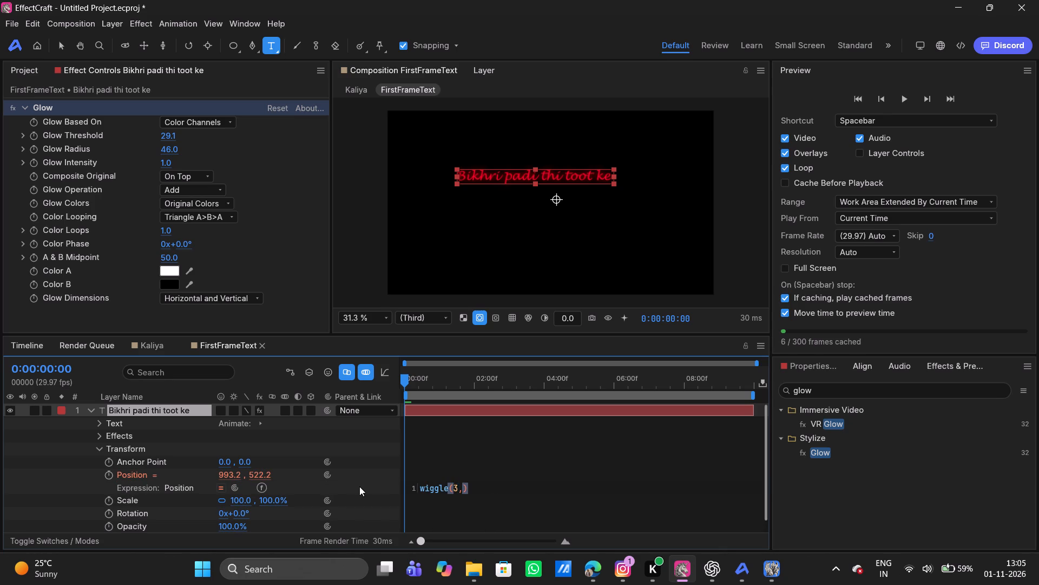
{"action": "type", "text": "20"}
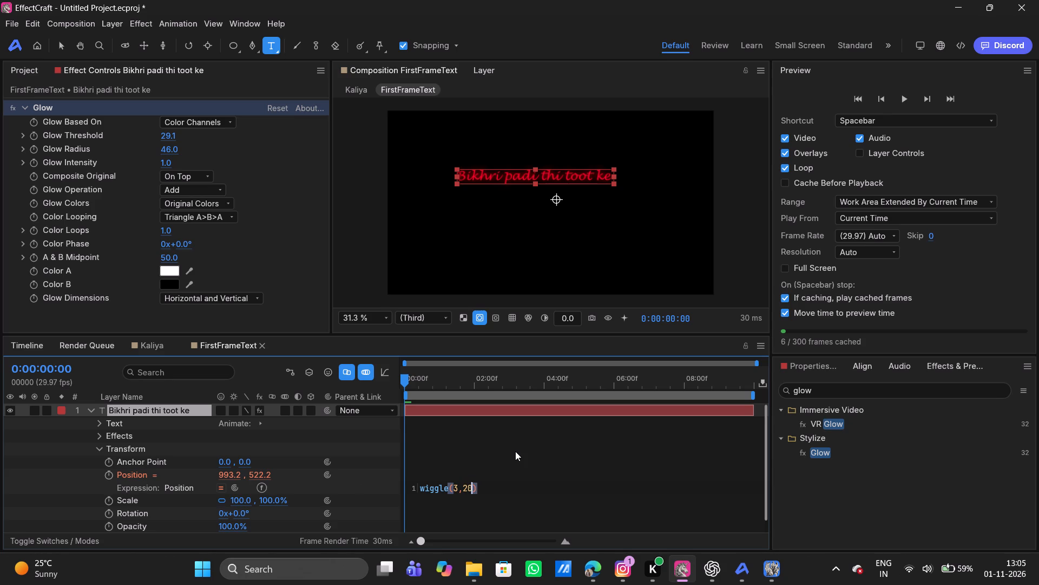
{"action": "left_click", "coordinate": [514, 447]}
{"action": "key", "text": "space"}
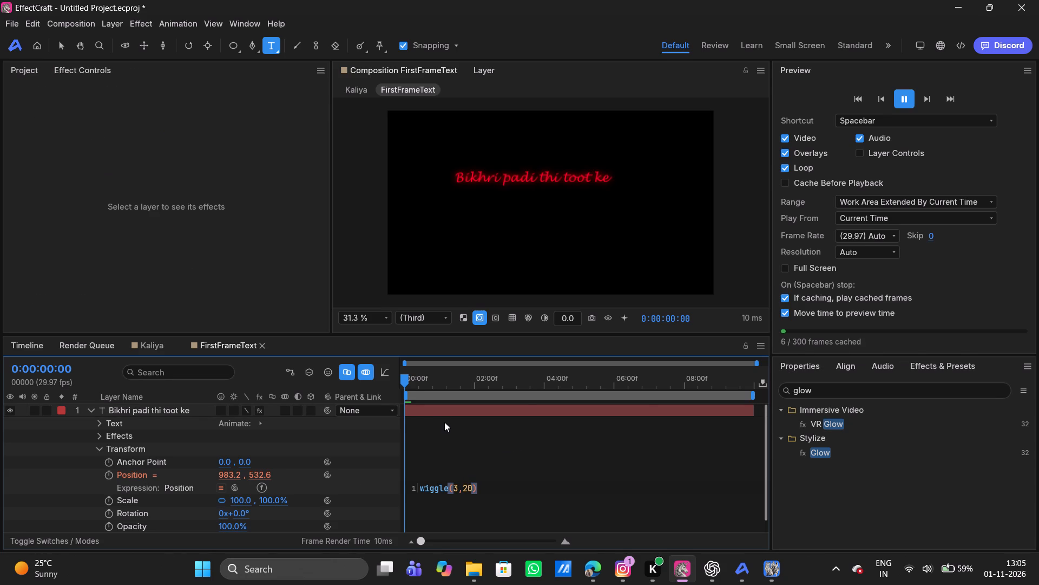
{"action": "key", "text": "space"}
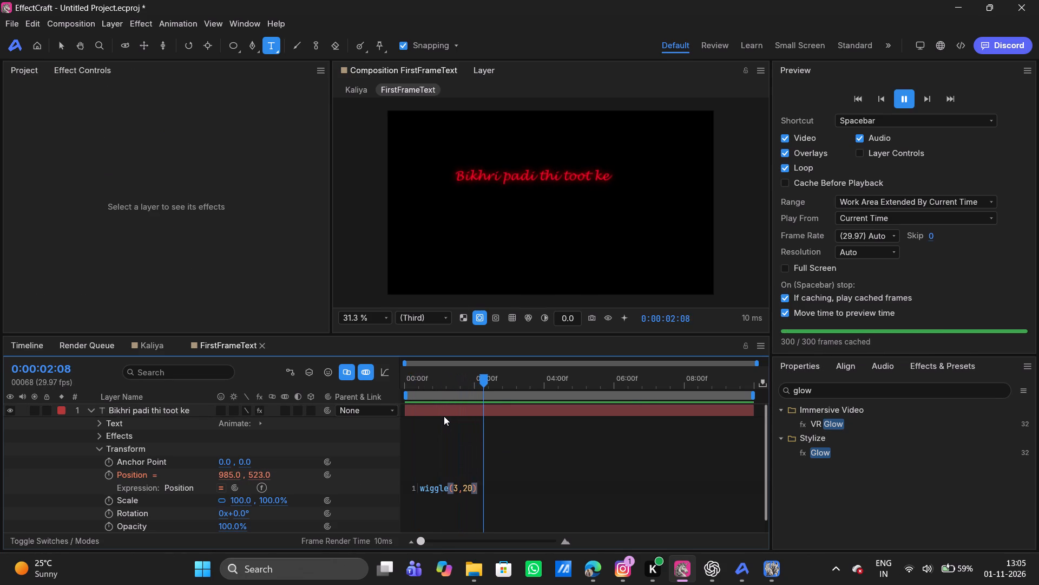
Change the Position expression to wiggle(3,10) and preview the motion from the first frame.
{"action": "left_click", "coordinate": [470, 489]}
{"action": "key", "text": "Left"}
{"action": "key", "text": "BackSpace"}
{"action": "key", "text": "1"}
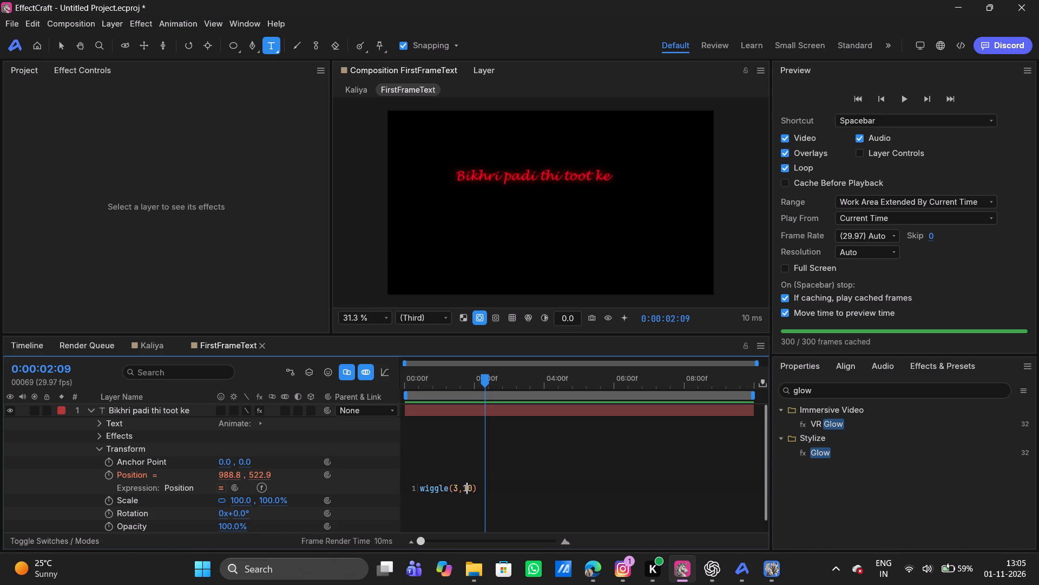
{"action": "left_click", "coordinate": [437, 433]}
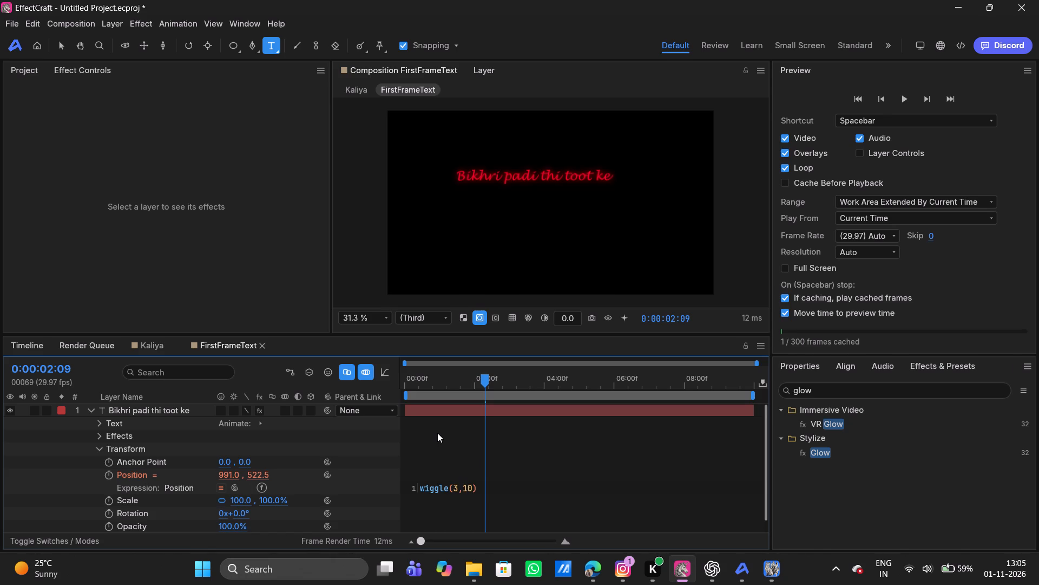
{"action": "left_click_drag", "start_coordinate": [425, 385], "coordinate": [381, 380]}
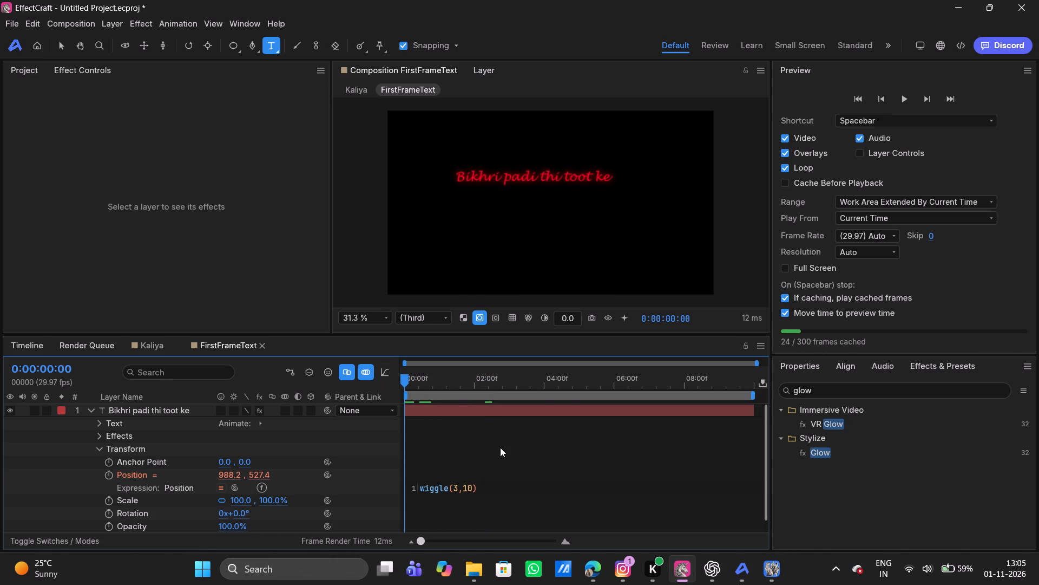
{"action": "key", "text": "space"}
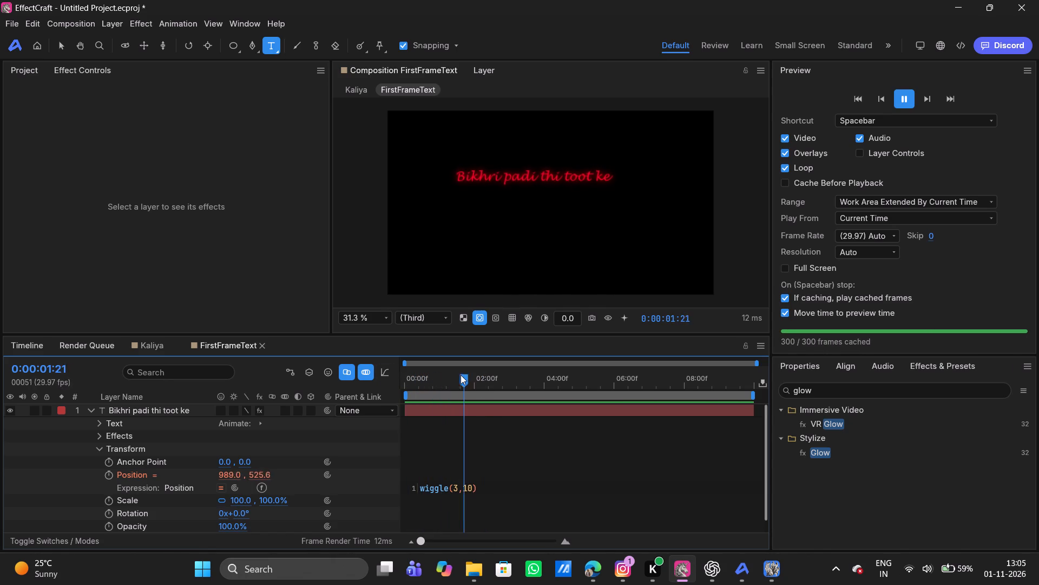
{"action": "left_click_drag", "start_coordinate": [461, 375], "coordinate": [346, 379]}
{"action": "key", "text": "space"}
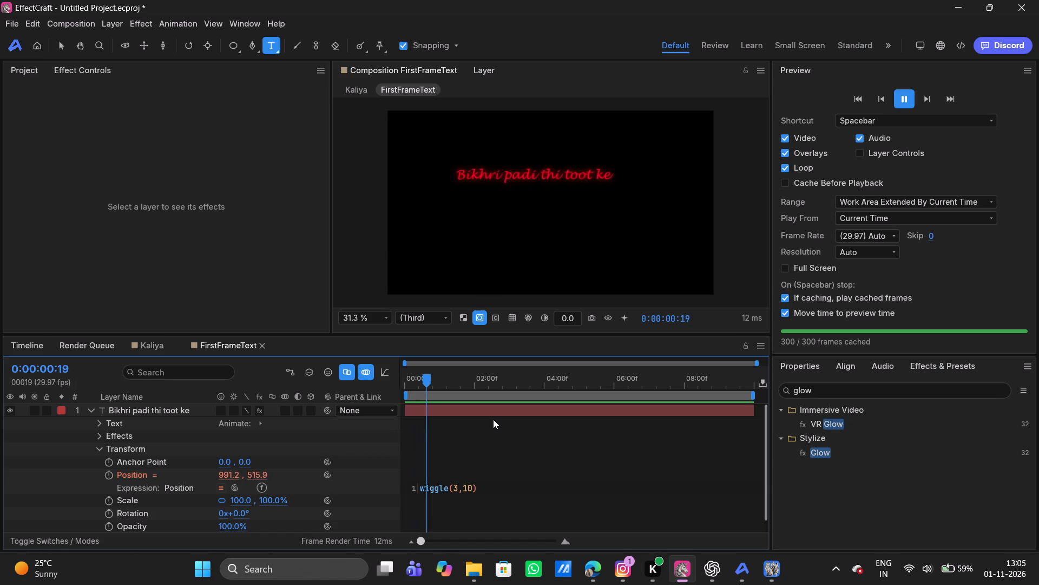
{"action": "key", "text": "space"}
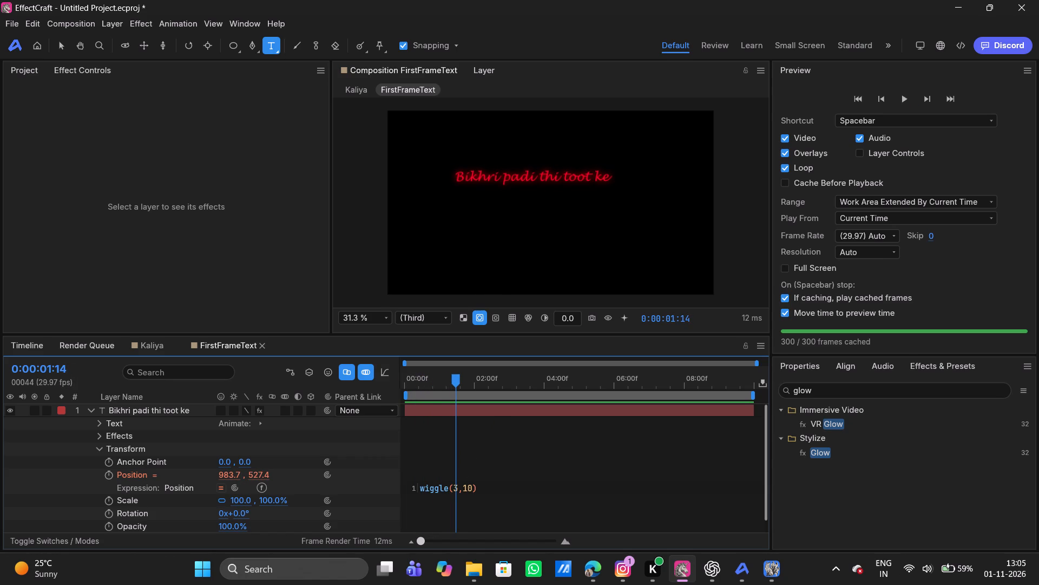
Change the Position expression to wiggle(4,10), scrub through the motion and return to the first frame.
{"action": "left_click", "coordinate": [457, 486]}
{"action": "key", "text": "BackSpace"}
{"action": "key", "text": "4"}
{"action": "key", "text": "Return"}
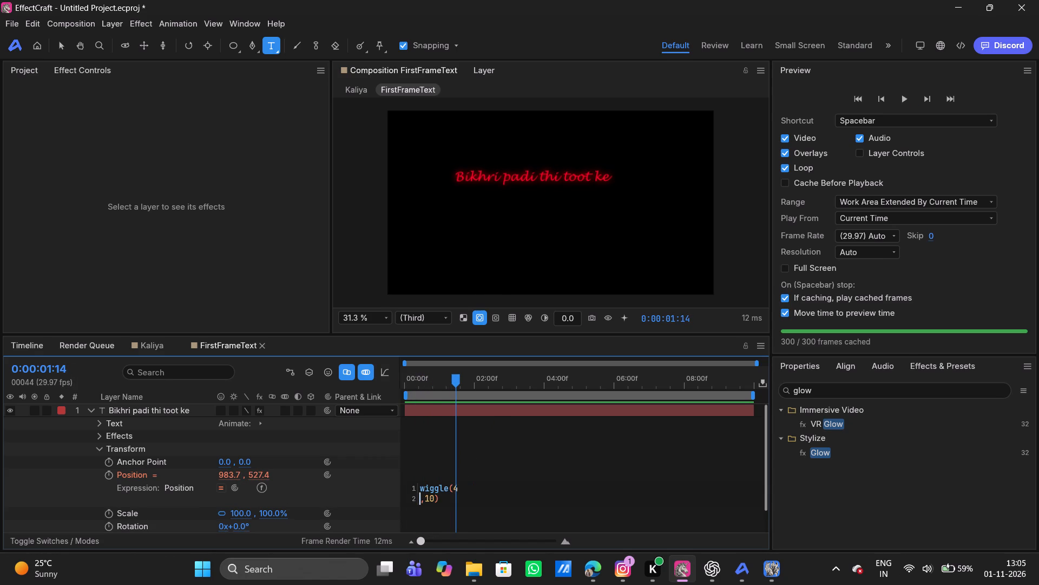
{"action": "key", "text": "BackSpace"}
{"action": "left_click", "coordinate": [413, 440]}
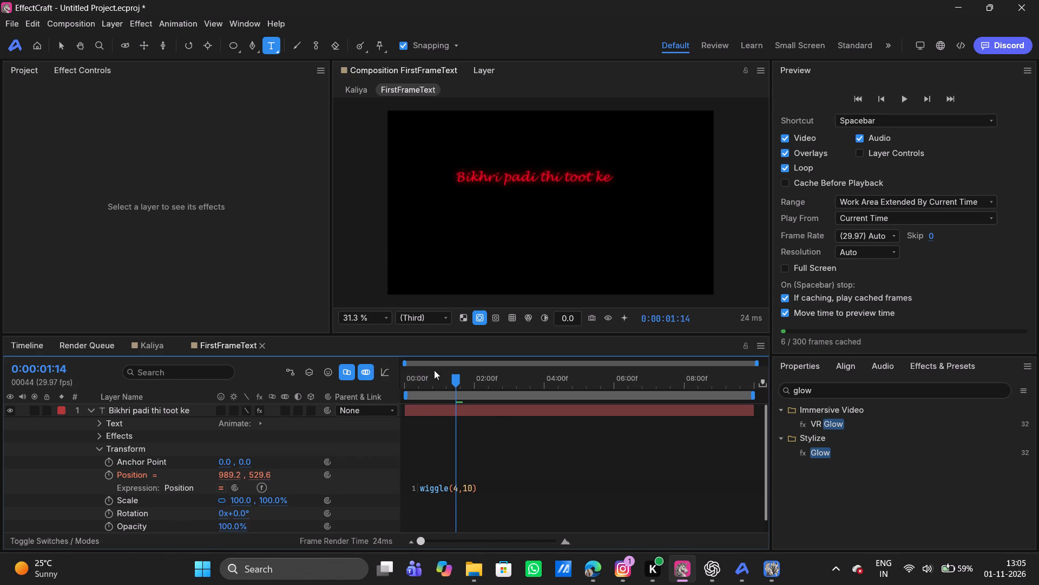
{"action": "left_click_drag", "start_coordinate": [421, 381], "coordinate": [449, 373]}
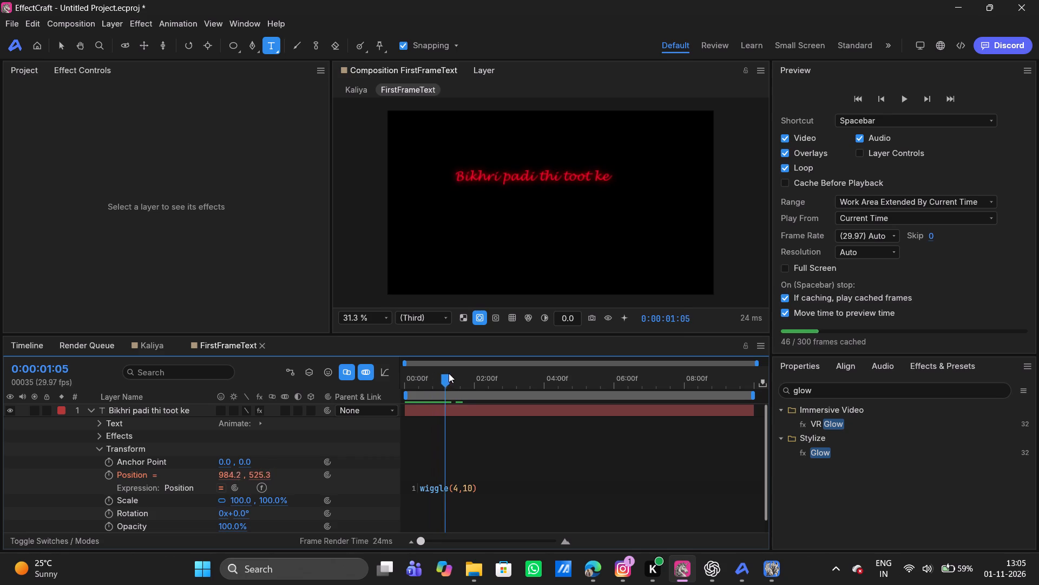
{"action": "left_click_drag", "start_coordinate": [449, 373], "coordinate": [372, 374]}
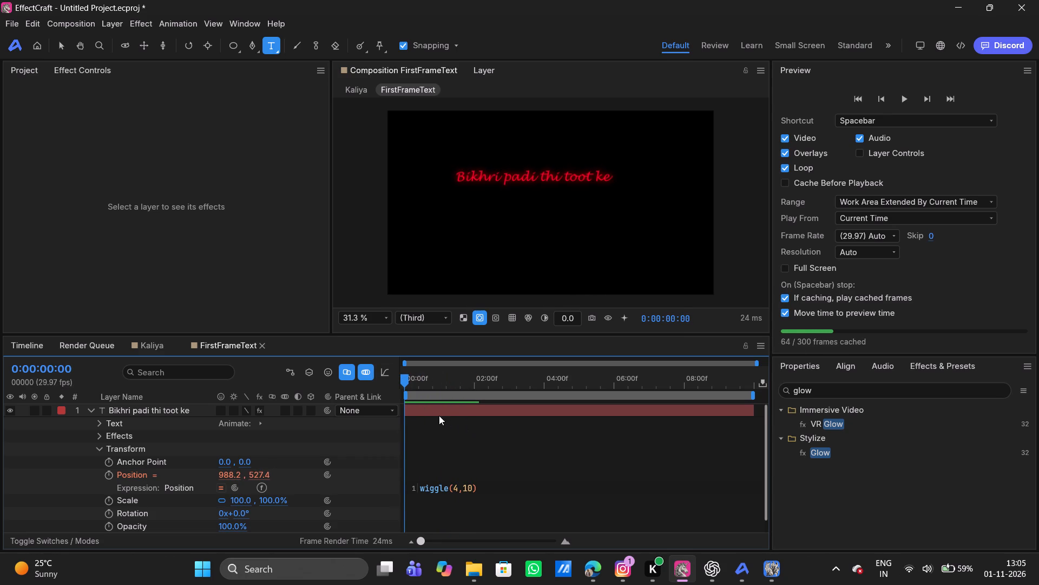
Centre the lyric text layer horizontally and vertically in the FirstFrameText composition.
{"action": "left_click", "coordinate": [437, 413]}
{"action": "left_click", "coordinate": [94, 411]}
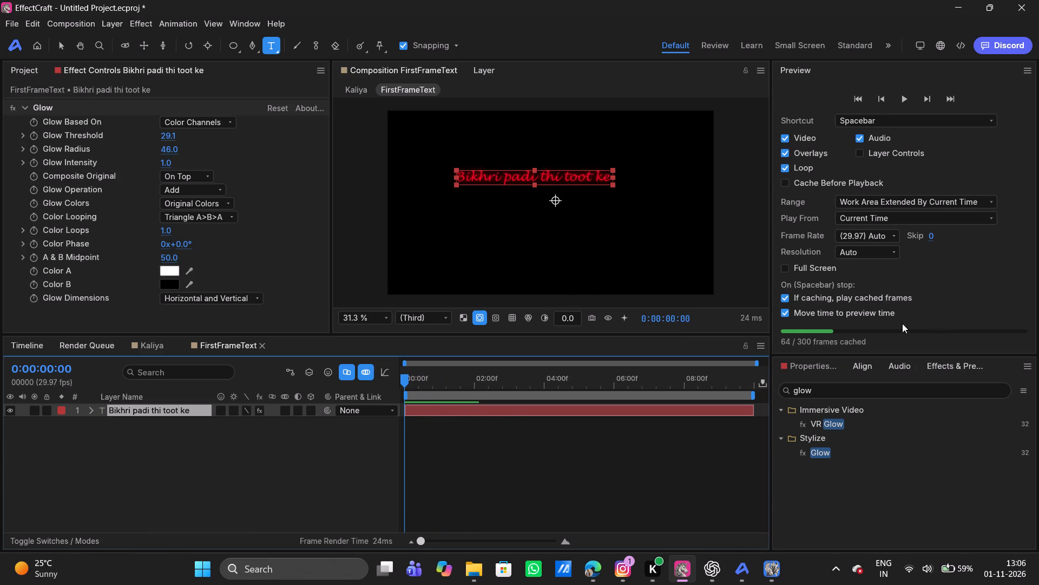
{"action": "left_click", "coordinate": [854, 365]}
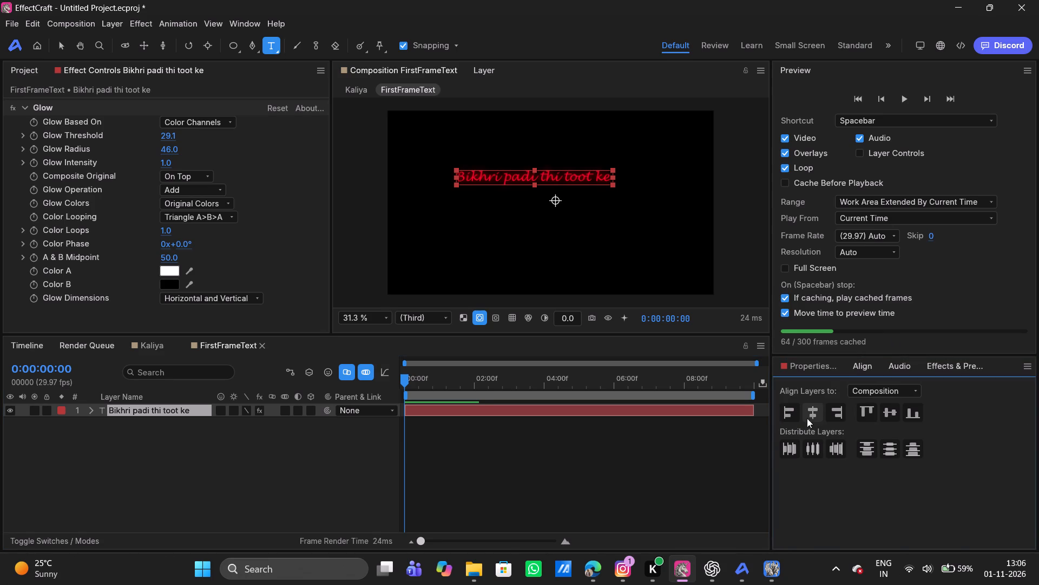
{"action": "left_click", "coordinate": [811, 416]}
{"action": "left_click", "coordinate": [890, 417]}
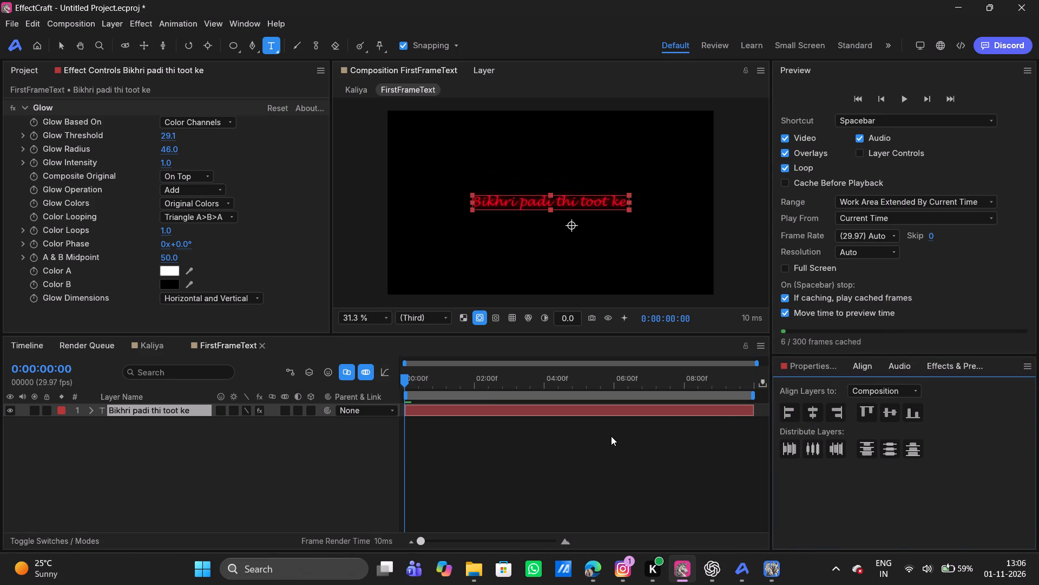
{"action": "left_click", "coordinate": [611, 436]}
{"action": "left_click", "coordinate": [430, 414]}
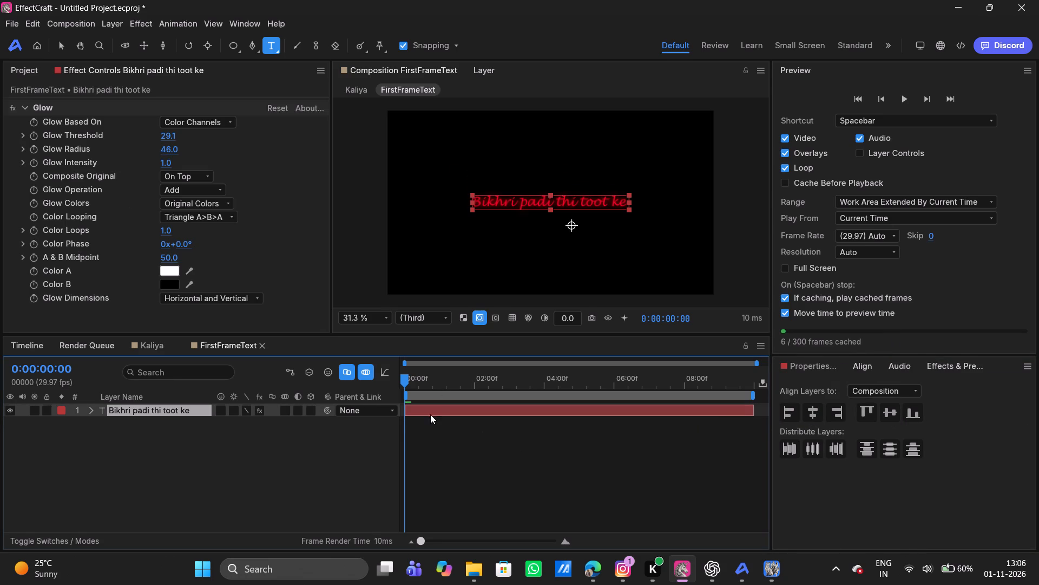
Increase the lyric text's font size to 90.4 px and re-centre the layer in the composition.
{"action": "left_click", "coordinate": [811, 368]}
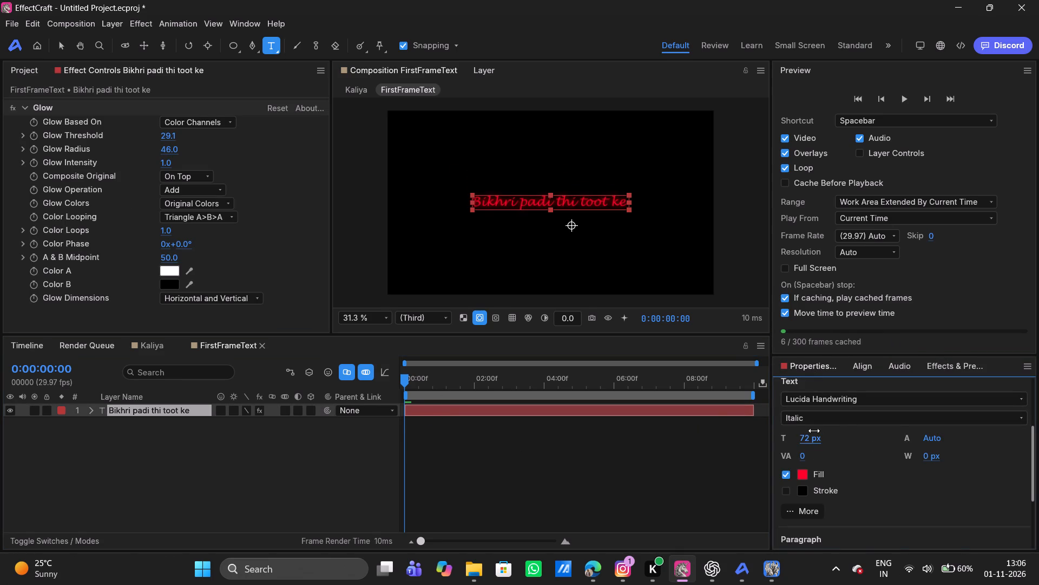
{"action": "left_click_drag", "start_coordinate": [810, 437], "coordinate": [836, 438]}
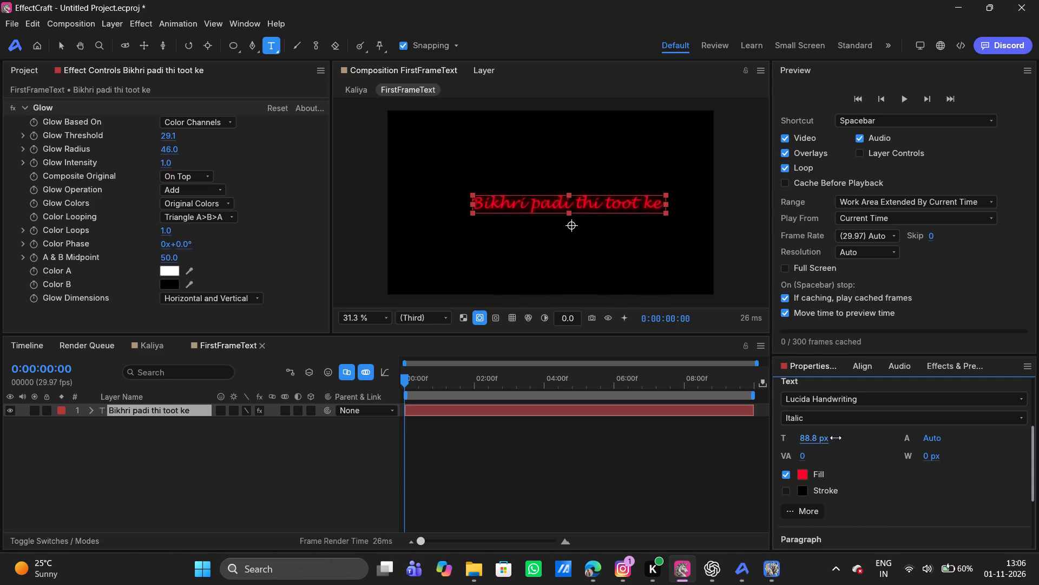
{"action": "left_click_drag", "start_coordinate": [836, 438], "coordinate": [838, 440]}
{"action": "left_click", "coordinate": [862, 367]}
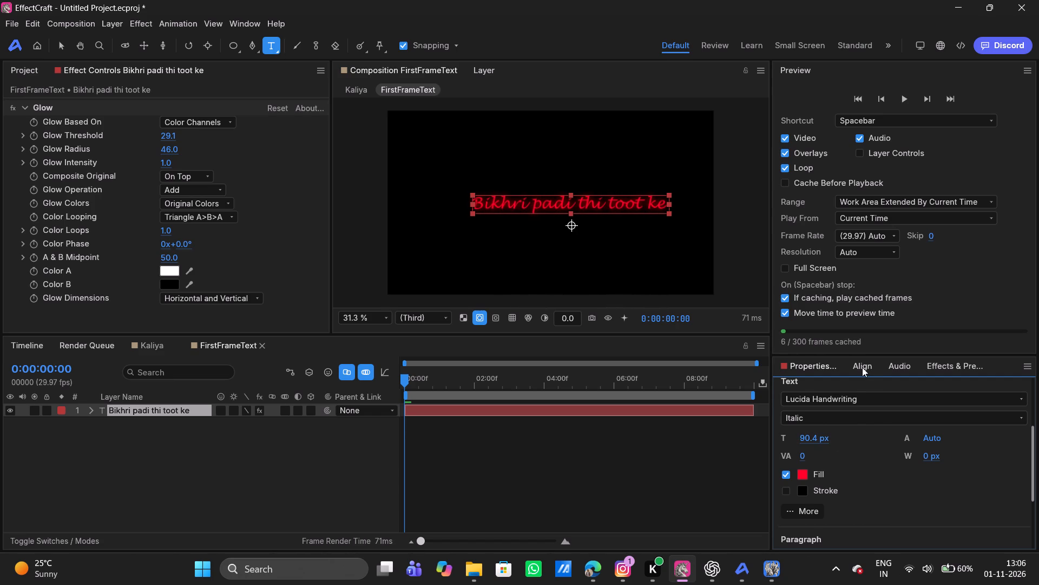
{"action": "left_click", "coordinate": [821, 406]}
{"action": "left_click", "coordinate": [893, 405]}
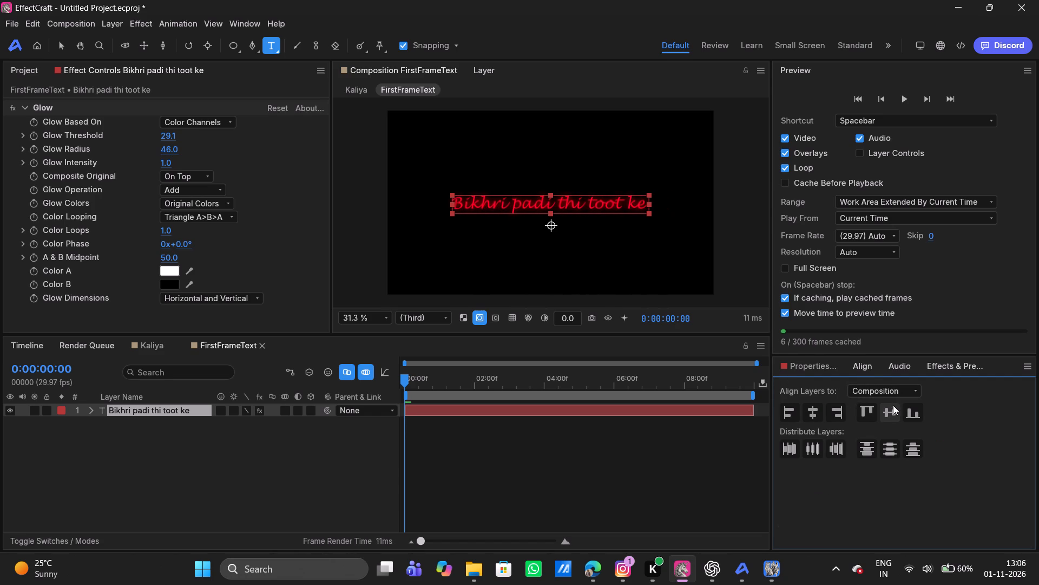
{"action": "left_click", "coordinate": [578, 454]}
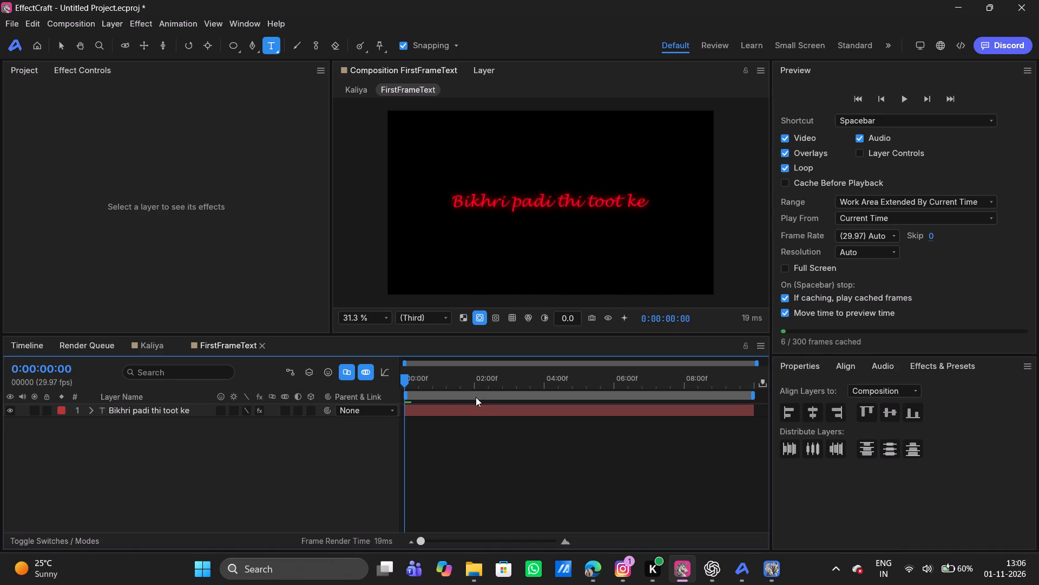
Show the project items and switch to the Kaliya composition.
{"action": "left_click", "coordinate": [20, 68]}
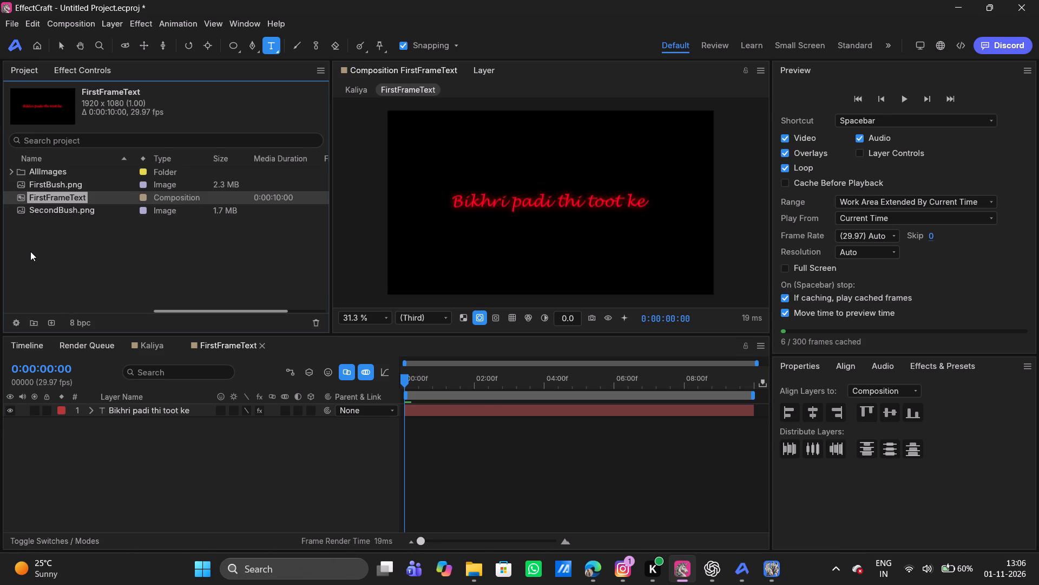
{"action": "left_click", "coordinate": [151, 347]}
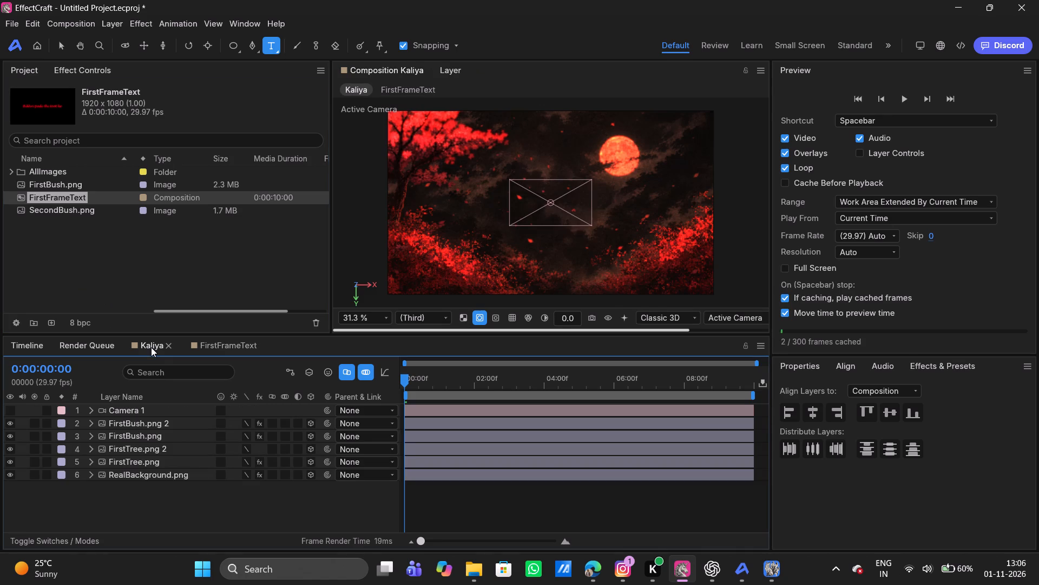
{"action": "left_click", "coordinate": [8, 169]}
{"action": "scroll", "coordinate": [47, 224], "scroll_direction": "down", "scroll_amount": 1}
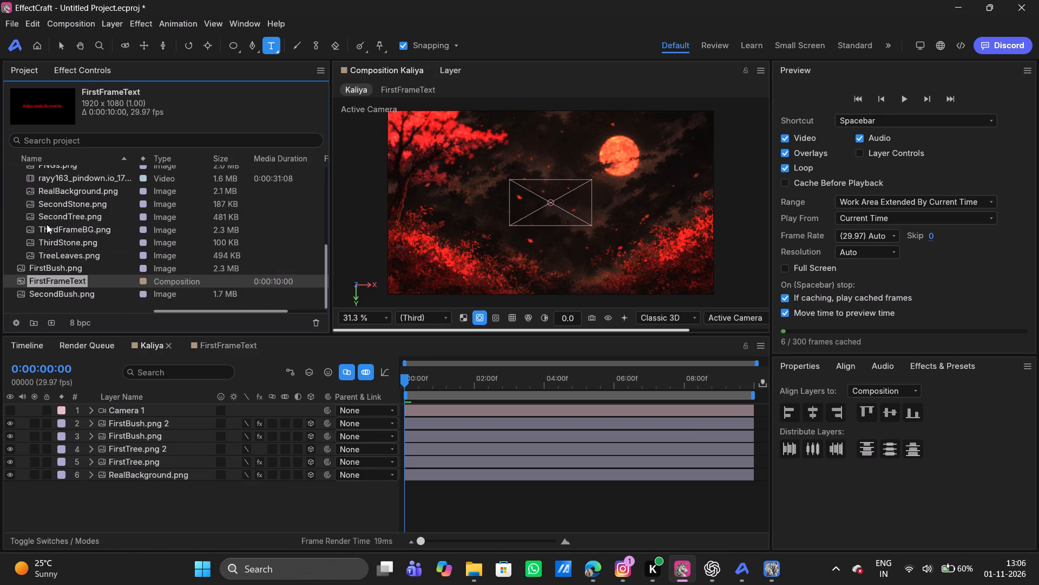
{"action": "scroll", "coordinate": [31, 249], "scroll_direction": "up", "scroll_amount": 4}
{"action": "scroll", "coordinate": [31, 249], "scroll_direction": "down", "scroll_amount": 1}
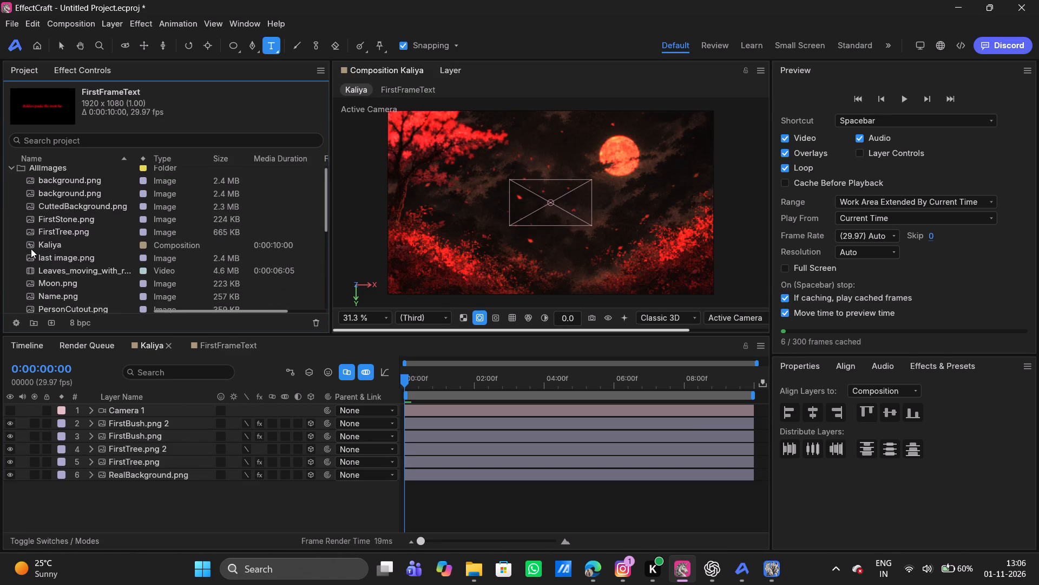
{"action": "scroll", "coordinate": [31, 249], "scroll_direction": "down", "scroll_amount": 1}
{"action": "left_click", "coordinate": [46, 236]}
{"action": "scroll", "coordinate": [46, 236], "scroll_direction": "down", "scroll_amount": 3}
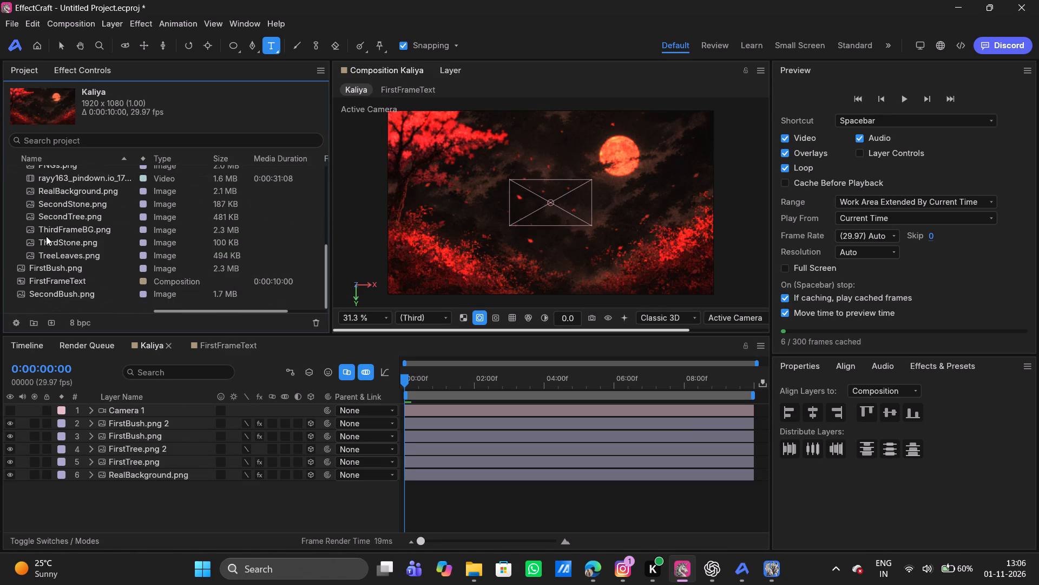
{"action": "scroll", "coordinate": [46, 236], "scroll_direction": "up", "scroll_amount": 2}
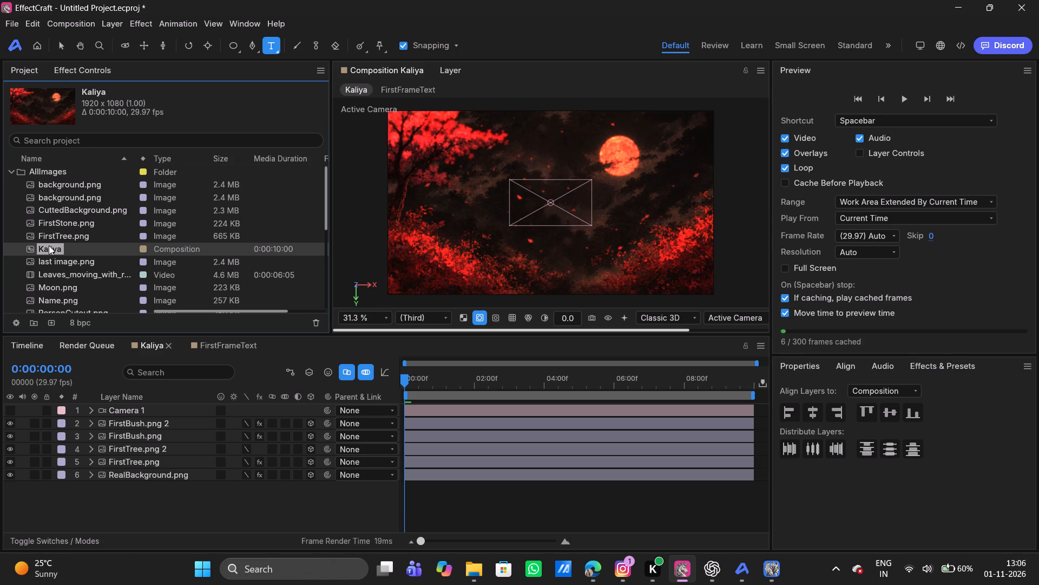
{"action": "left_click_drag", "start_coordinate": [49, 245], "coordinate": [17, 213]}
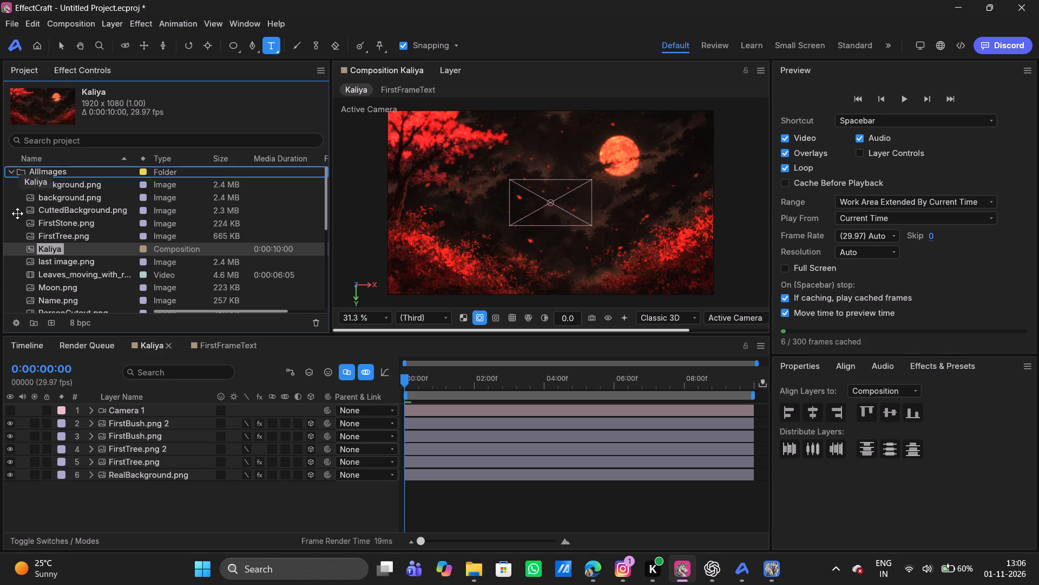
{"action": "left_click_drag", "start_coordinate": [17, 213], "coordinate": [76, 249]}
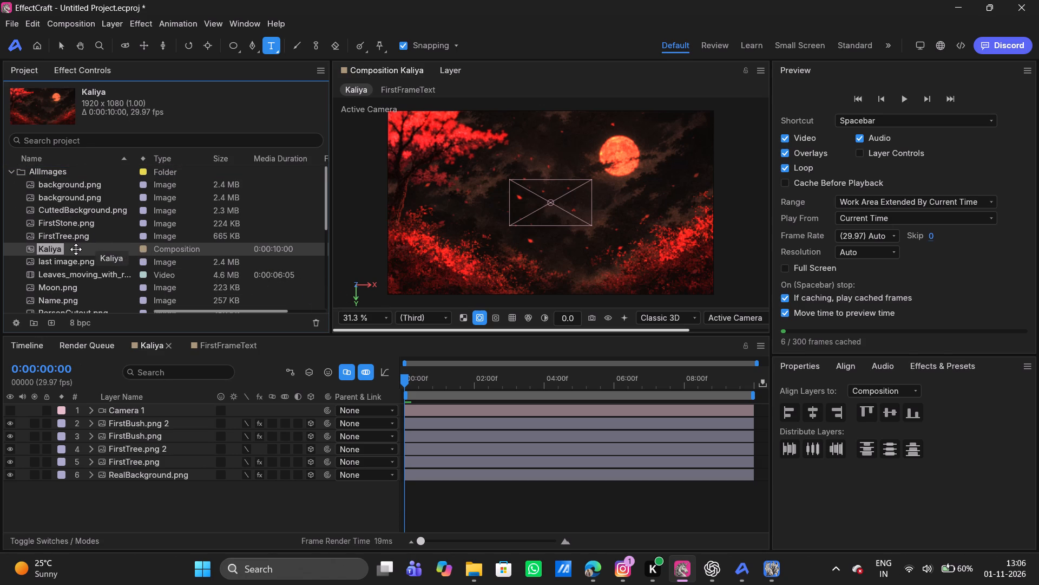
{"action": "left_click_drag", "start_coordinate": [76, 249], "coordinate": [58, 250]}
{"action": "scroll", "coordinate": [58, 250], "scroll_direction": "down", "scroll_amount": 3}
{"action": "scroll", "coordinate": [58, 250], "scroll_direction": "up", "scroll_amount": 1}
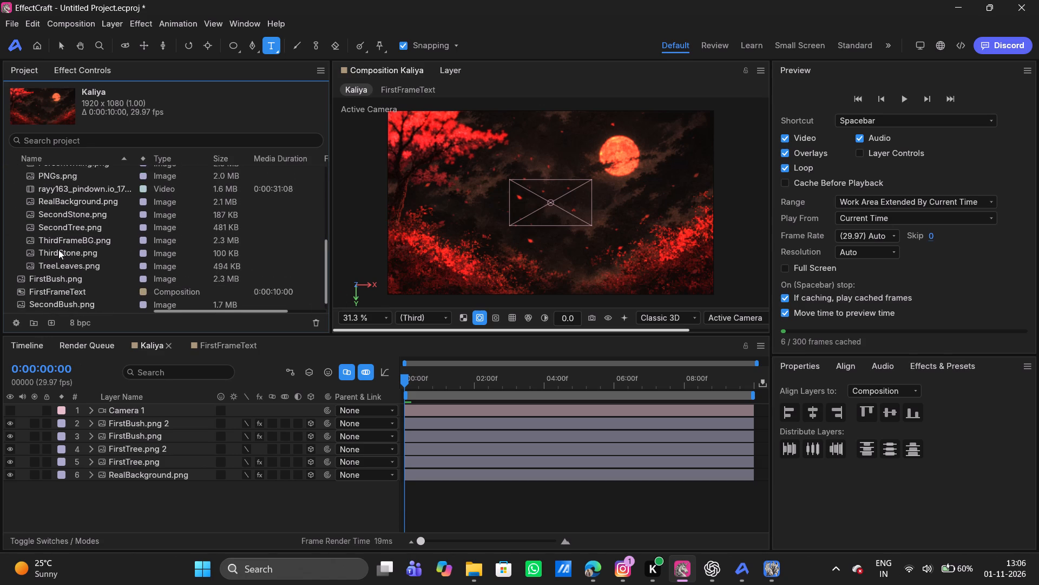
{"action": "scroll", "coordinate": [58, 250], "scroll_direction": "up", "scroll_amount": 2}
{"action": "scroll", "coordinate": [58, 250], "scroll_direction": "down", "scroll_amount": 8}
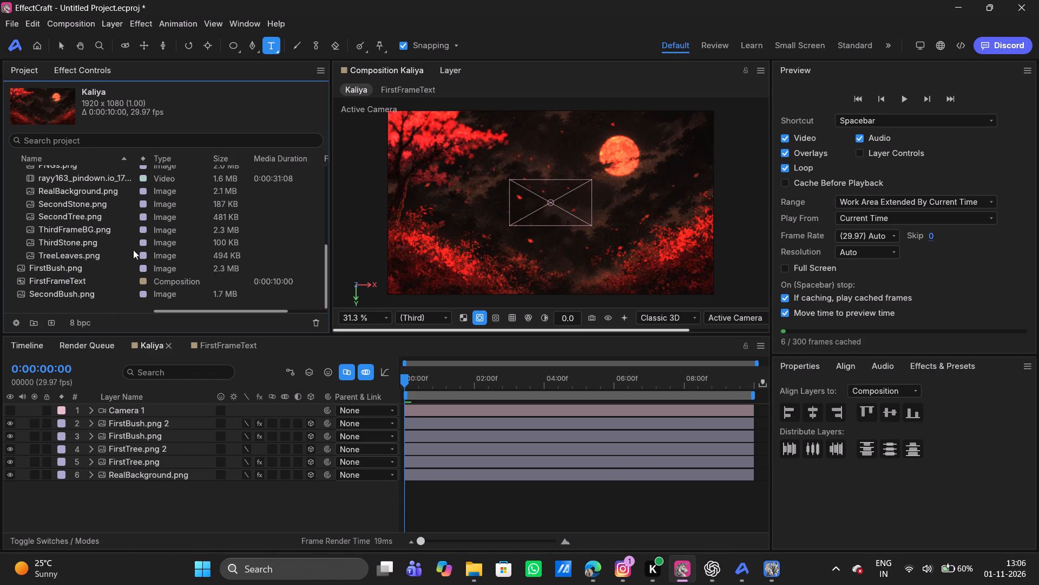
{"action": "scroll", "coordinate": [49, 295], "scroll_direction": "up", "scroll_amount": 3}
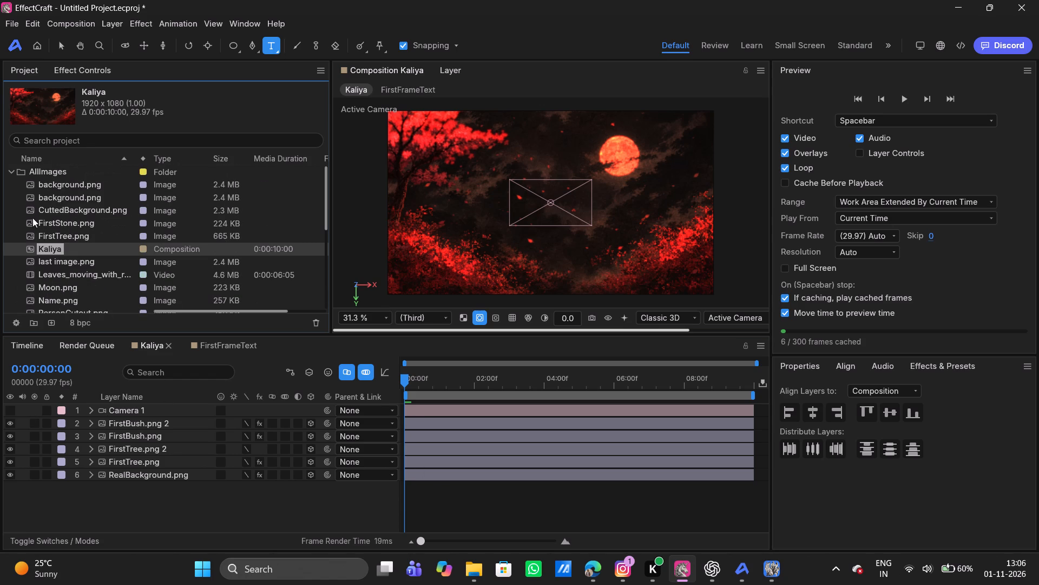
Add the FirstFrameText composition to Kaliya as a layer between FirstTree.png and RealBackground.png.
{"action": "scroll", "coordinate": [45, 259], "scroll_direction": "down", "scroll_amount": 2}
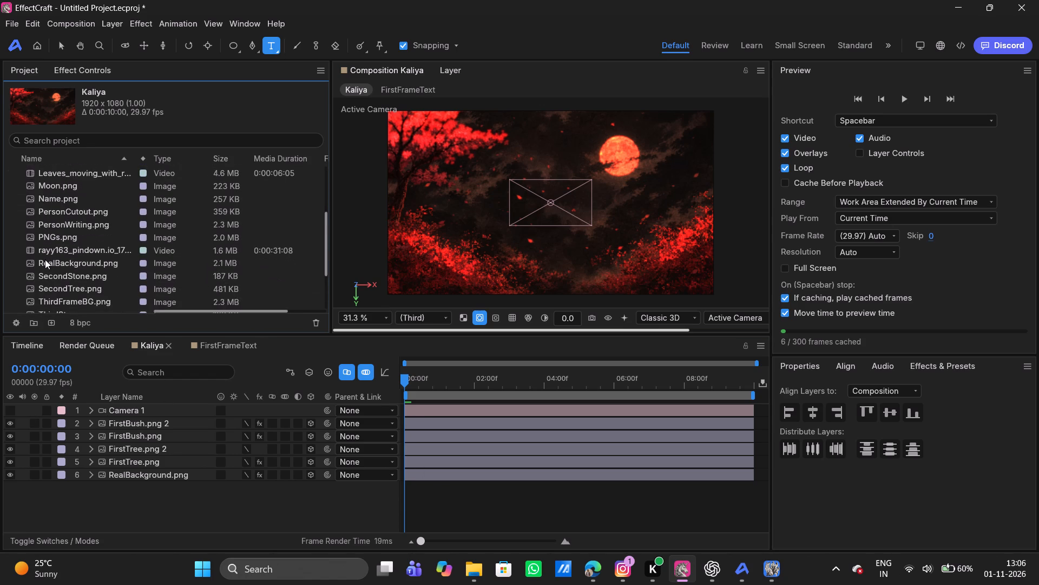
{"action": "scroll", "coordinate": [45, 259], "scroll_direction": "down", "scroll_amount": 2}
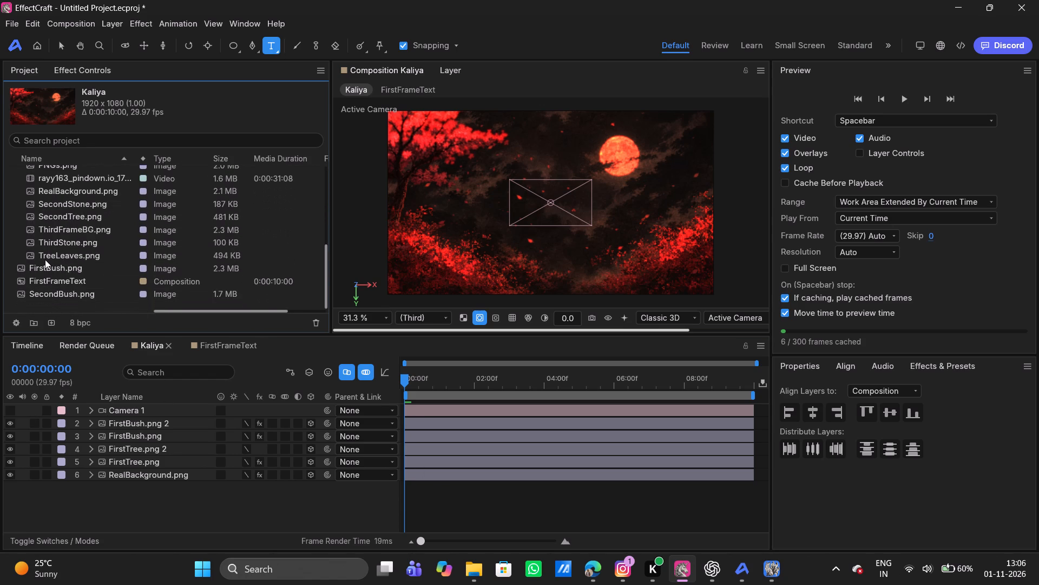
{"action": "left_click_drag", "start_coordinate": [46, 280], "coordinate": [176, 374]}
{"action": "left_click_drag", "start_coordinate": [176, 374], "coordinate": [241, 459]}
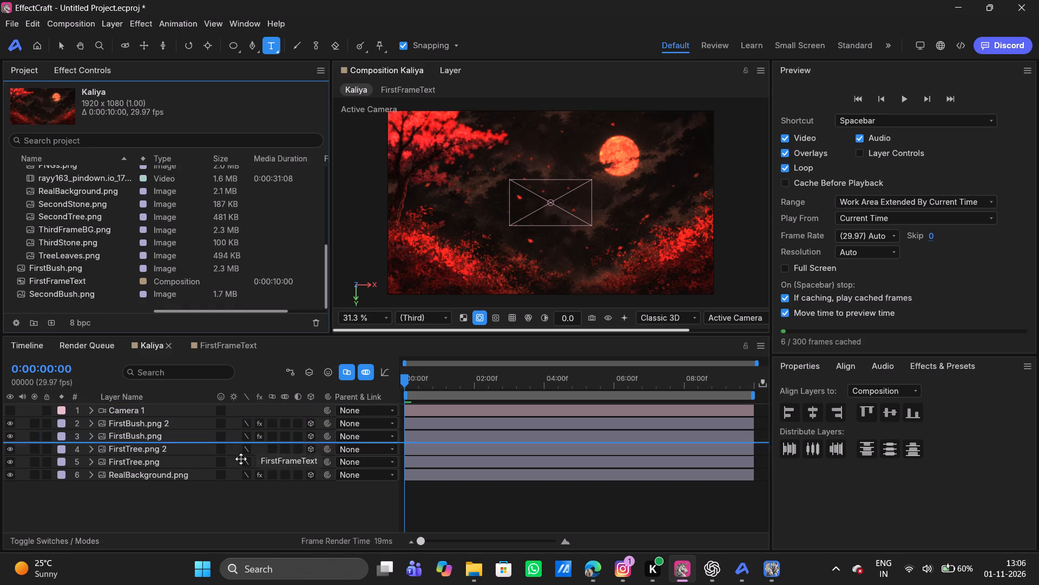
{"action": "left_click_drag", "start_coordinate": [241, 459], "coordinate": [202, 467]}
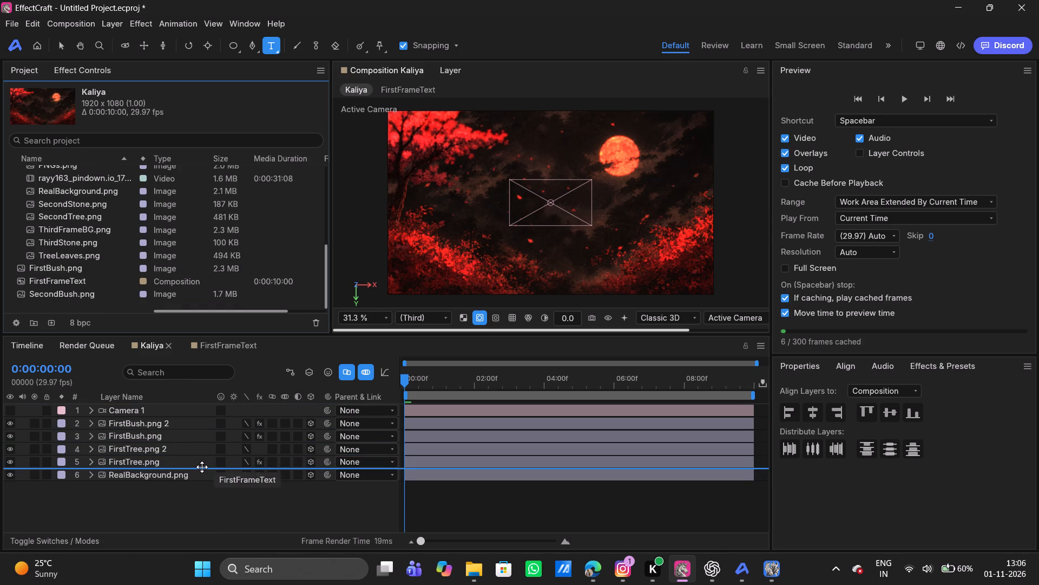
{"action": "left_click_drag", "start_coordinate": [202, 467], "coordinate": [187, 467]}
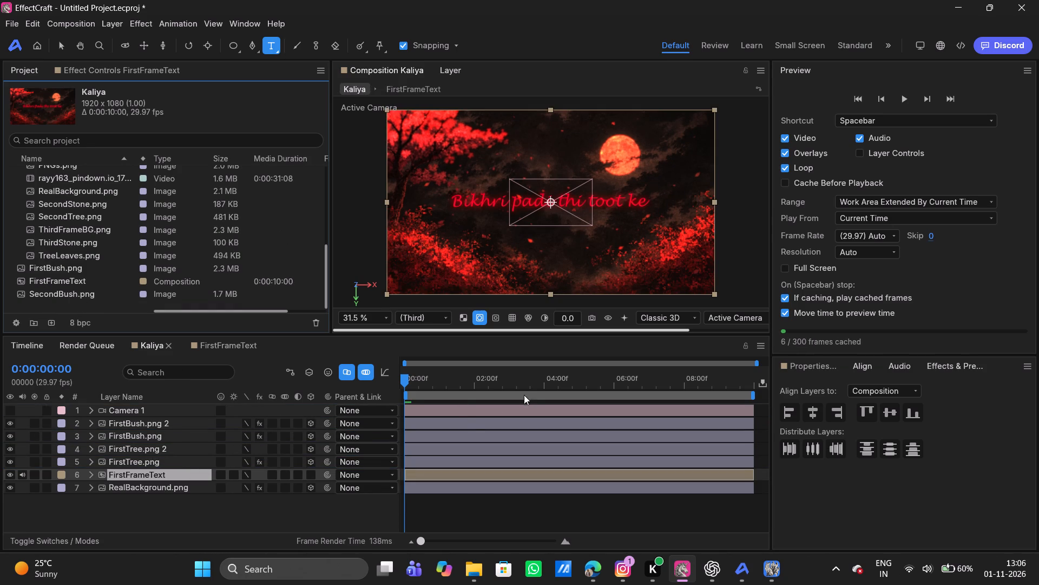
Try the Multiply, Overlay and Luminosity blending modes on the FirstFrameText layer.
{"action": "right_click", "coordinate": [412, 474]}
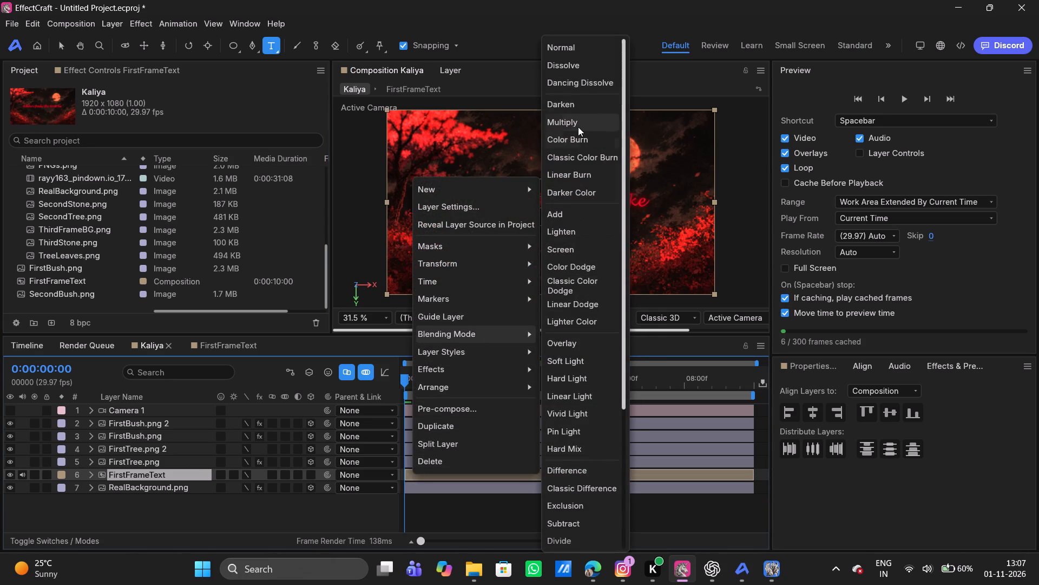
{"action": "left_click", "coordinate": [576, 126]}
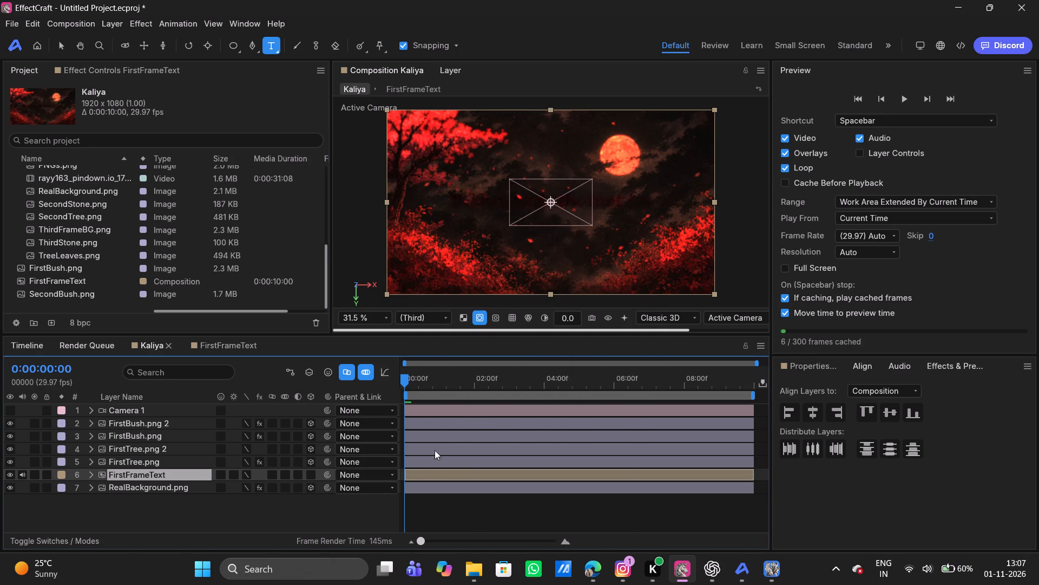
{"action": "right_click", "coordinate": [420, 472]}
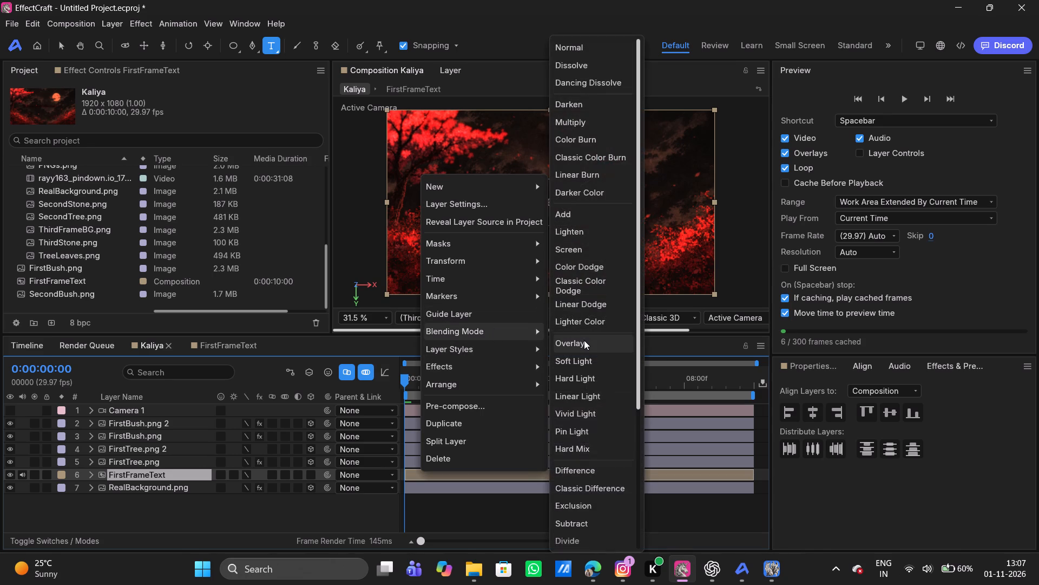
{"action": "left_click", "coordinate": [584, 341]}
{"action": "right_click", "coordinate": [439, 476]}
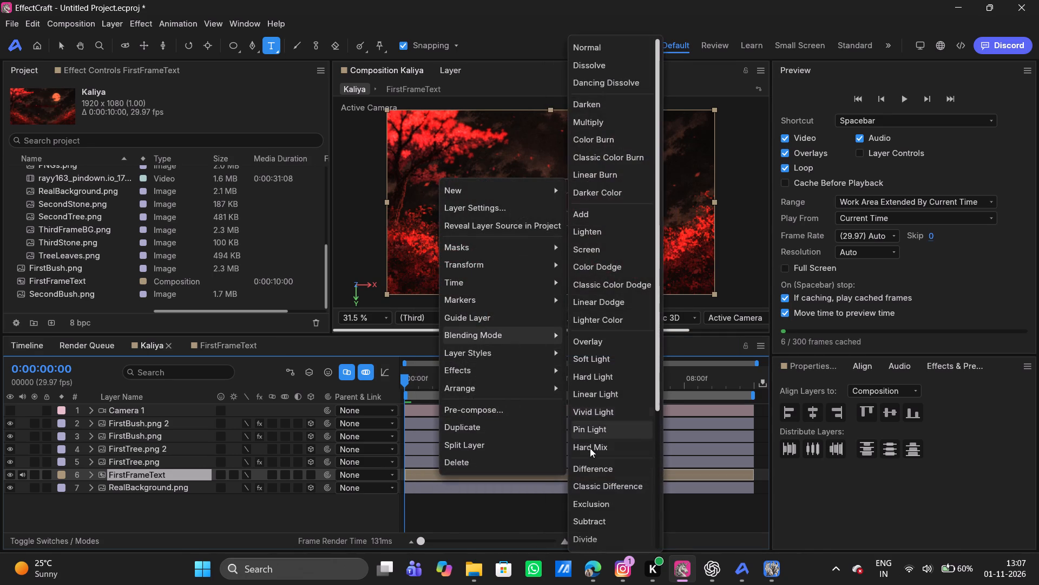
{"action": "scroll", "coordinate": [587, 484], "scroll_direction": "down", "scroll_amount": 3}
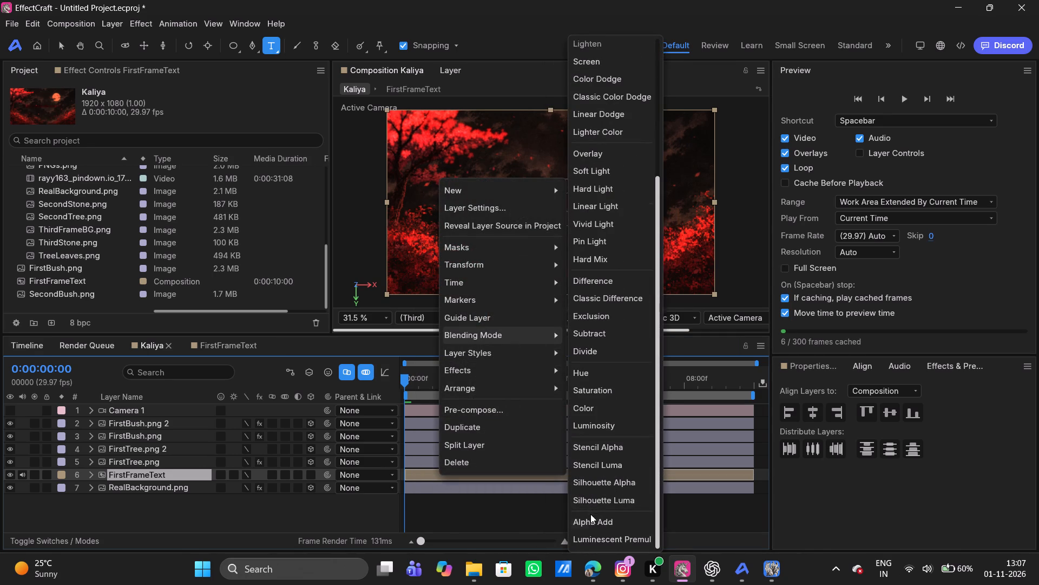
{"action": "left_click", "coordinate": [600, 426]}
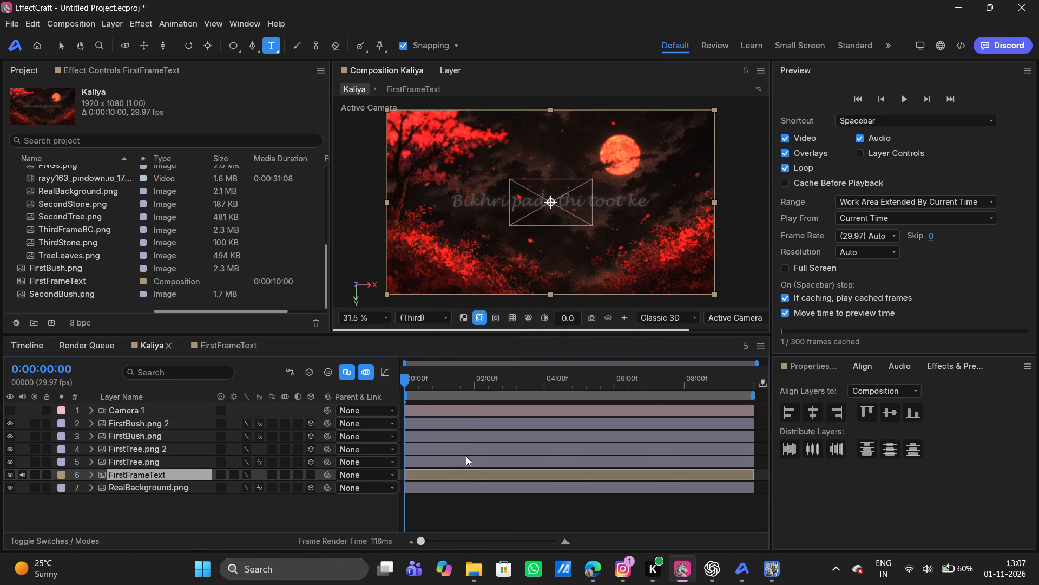
Set the FirstFrameText layer's blending mode to Stencil Luma.
{"action": "right_click", "coordinate": [433, 479]}
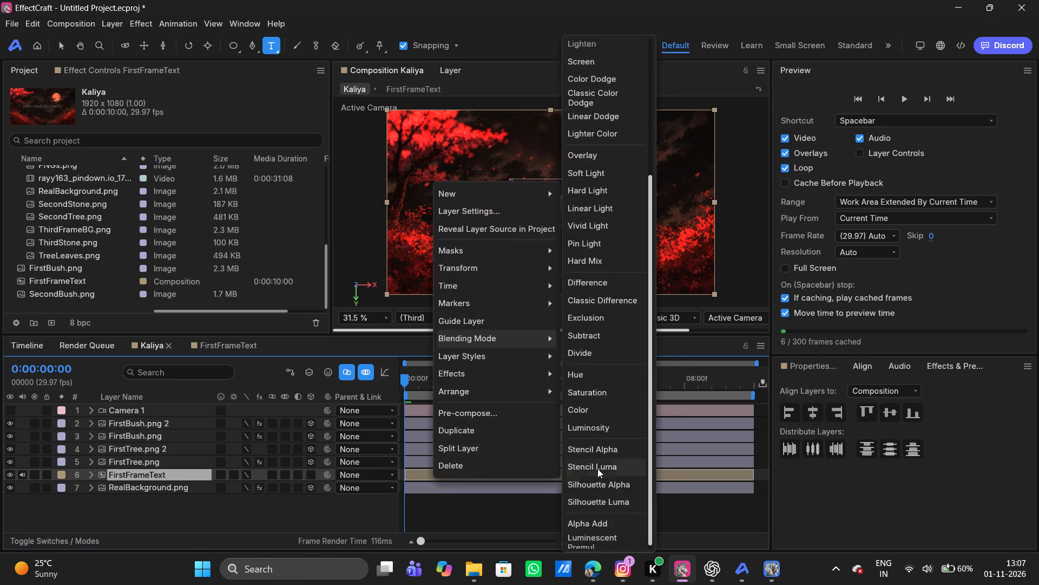
{"action": "left_click", "coordinate": [600, 467]}
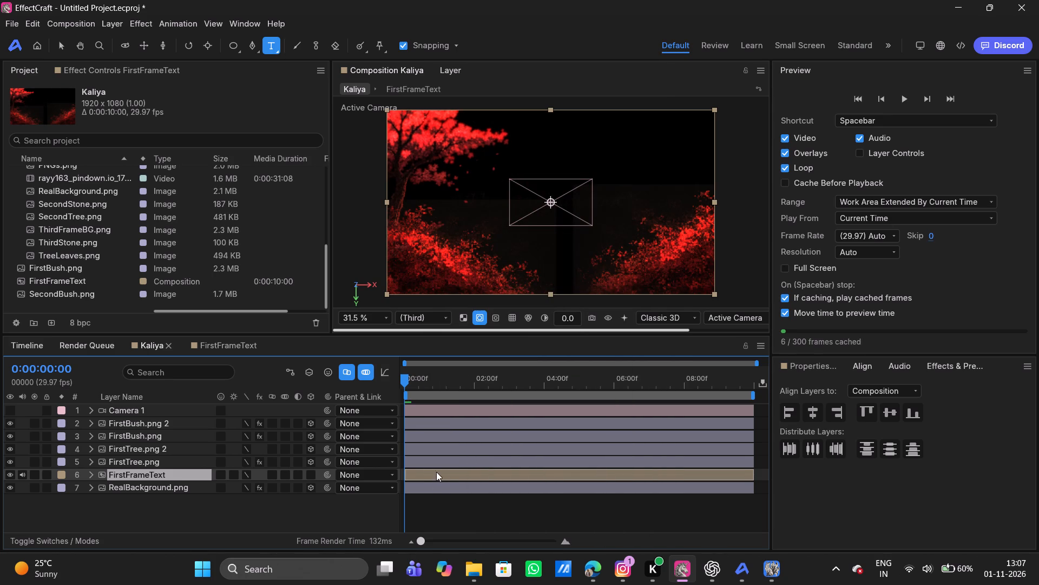
{"action": "right_click", "coordinate": [430, 474]}
{"action": "left_click", "coordinate": [430, 474]}
Undo the Stencil Luma mode and pick a blending mode that shows the FirstFrameText lyric in its own red colour.
{"action": "key", "text": "ctrl+z"}
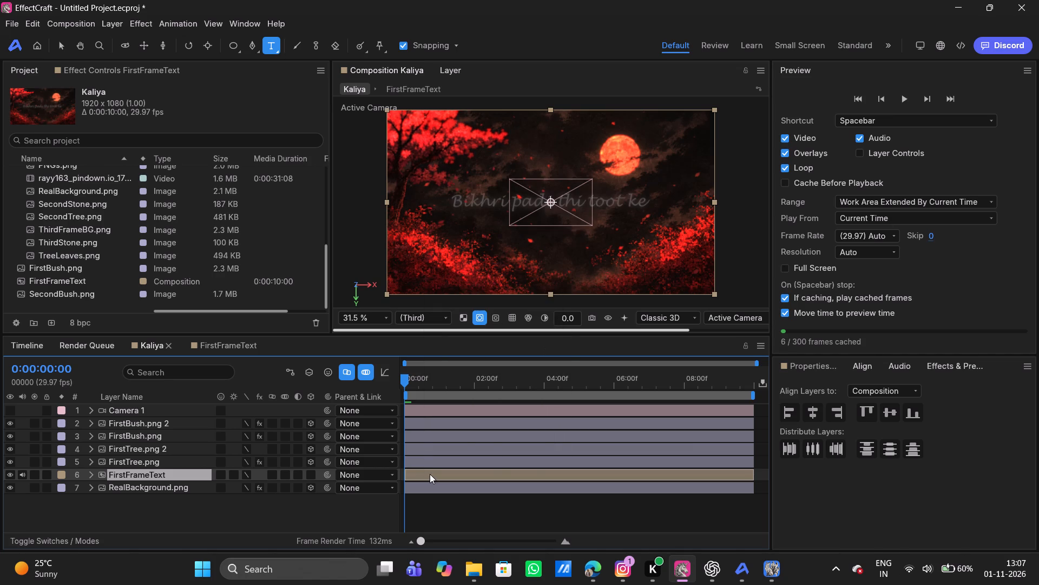
{"action": "right_click", "coordinate": [430, 474]}
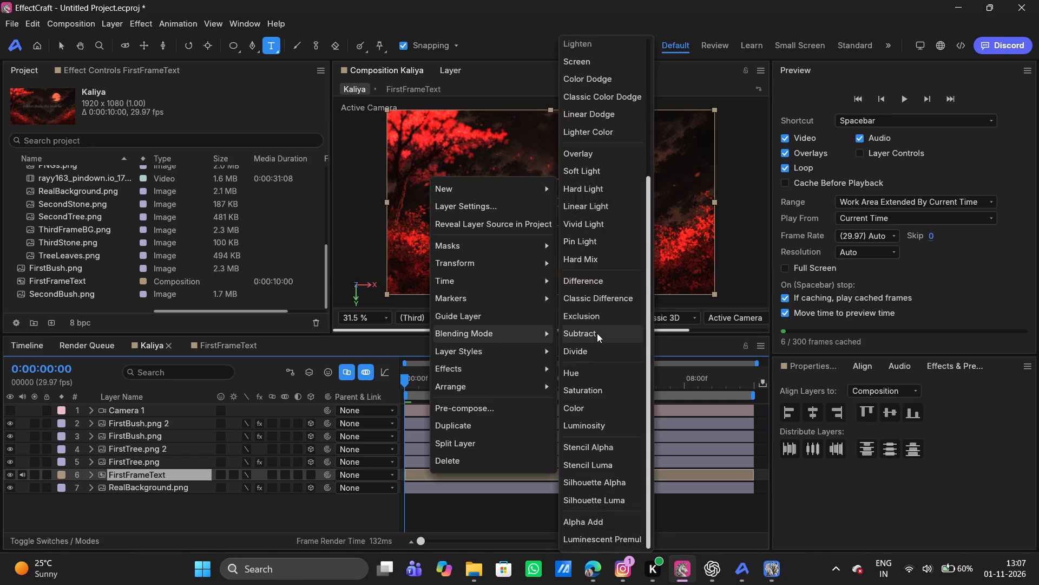
{"action": "scroll", "coordinate": [597, 333], "scroll_direction": "up", "scroll_amount": 9}
{"action": "left_click", "coordinate": [578, 45]}
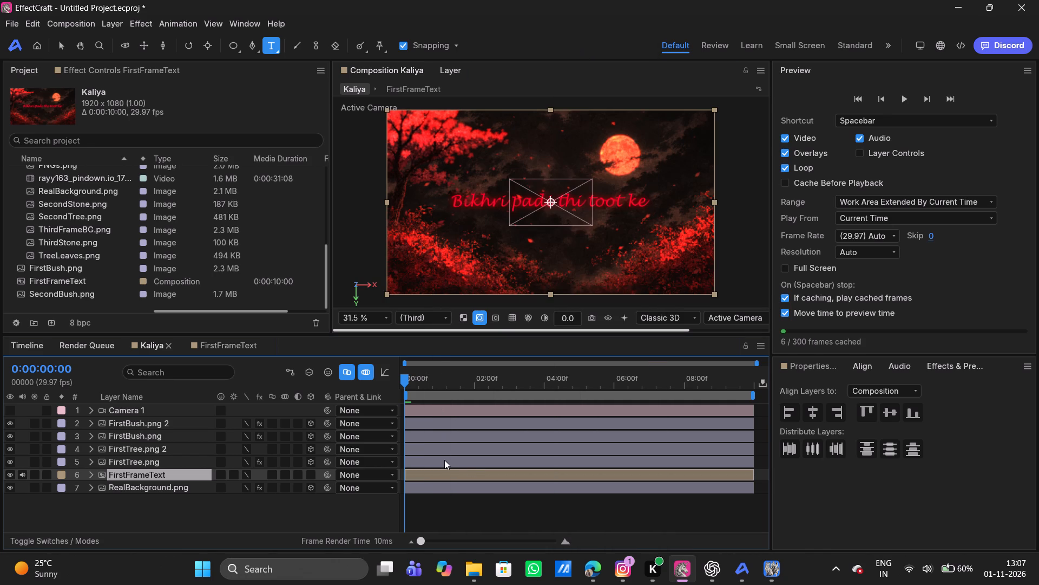
Make the FirstFrameText layer 3D and push it back to a Z position of 568.8.
{"action": "left_click", "coordinate": [311, 473]}
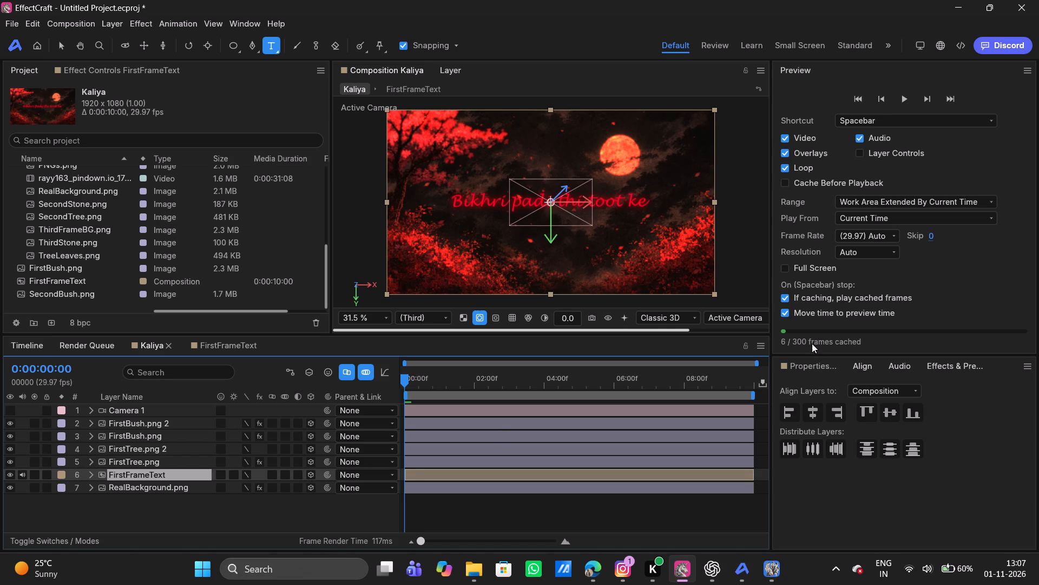
{"action": "left_click", "coordinate": [795, 369]}
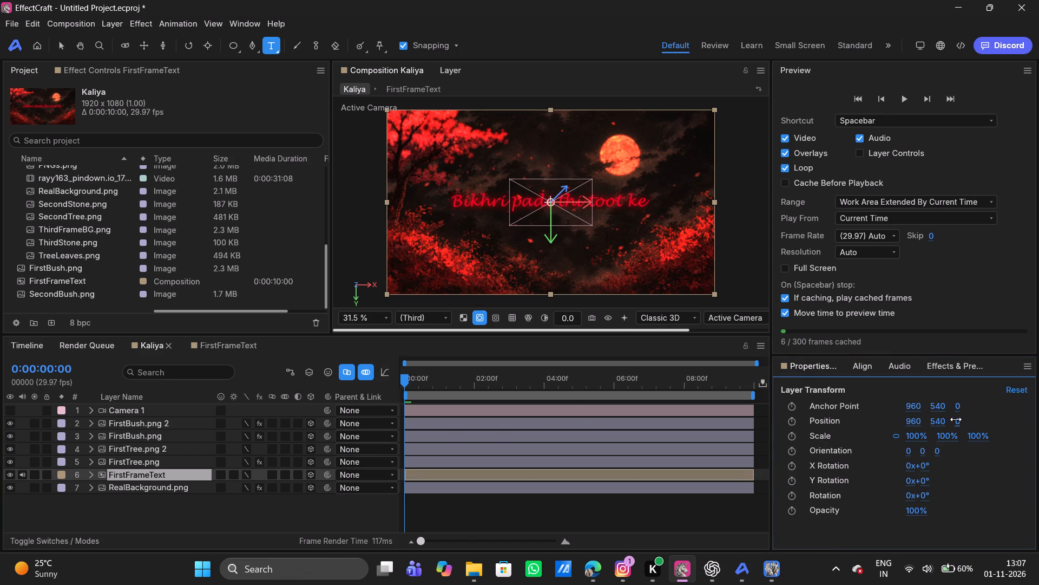
{"action": "left_click_drag", "start_coordinate": [956, 419], "coordinate": [268, 422]}
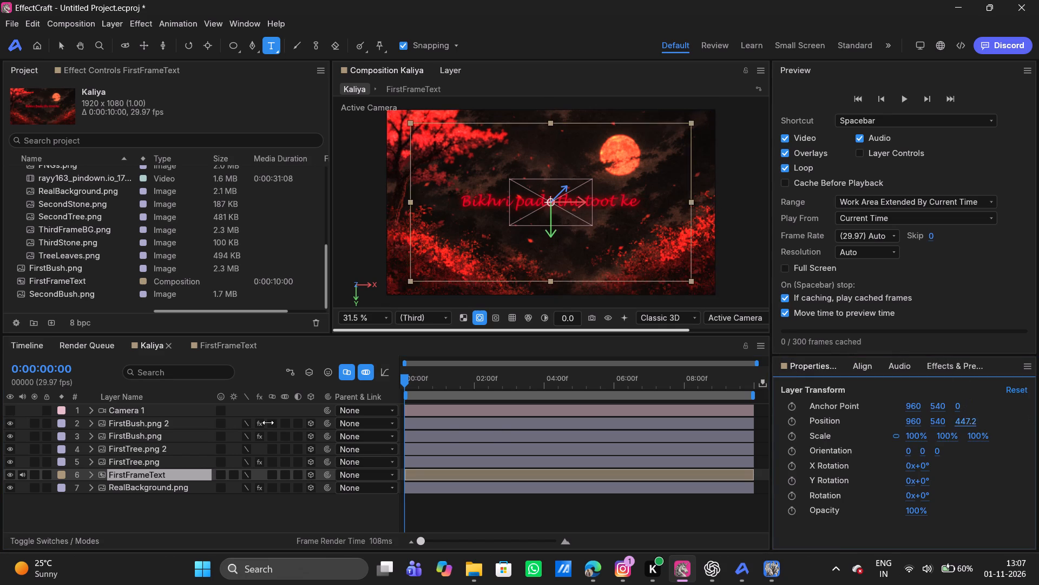
{"action": "left_click_drag", "start_coordinate": [268, 422], "coordinate": [311, 424]}
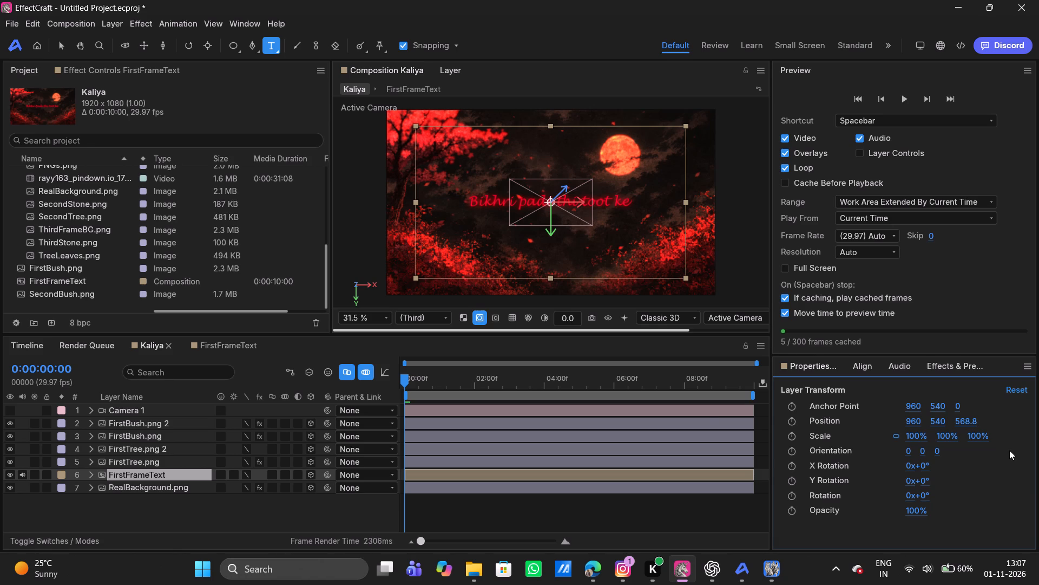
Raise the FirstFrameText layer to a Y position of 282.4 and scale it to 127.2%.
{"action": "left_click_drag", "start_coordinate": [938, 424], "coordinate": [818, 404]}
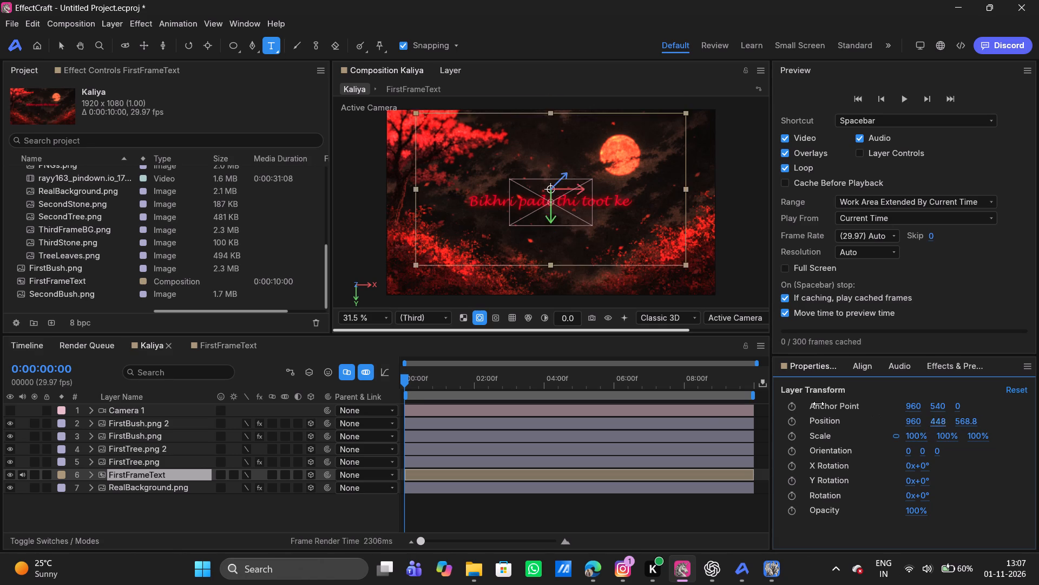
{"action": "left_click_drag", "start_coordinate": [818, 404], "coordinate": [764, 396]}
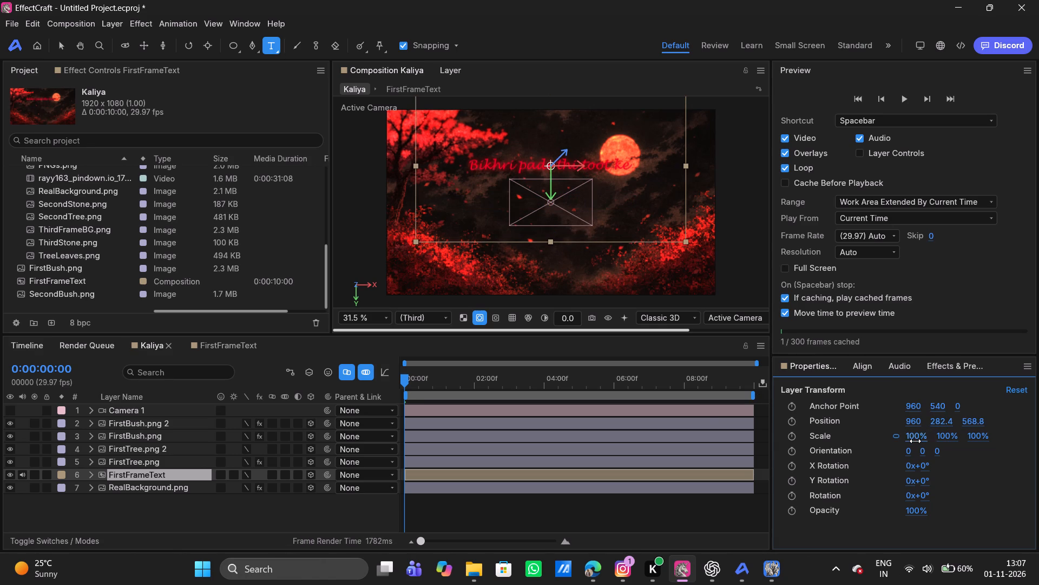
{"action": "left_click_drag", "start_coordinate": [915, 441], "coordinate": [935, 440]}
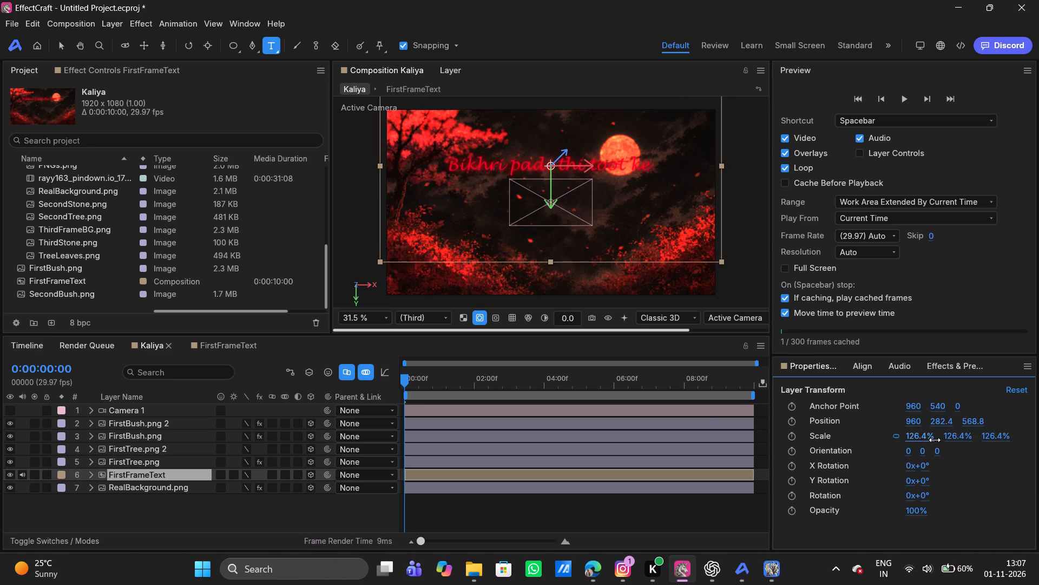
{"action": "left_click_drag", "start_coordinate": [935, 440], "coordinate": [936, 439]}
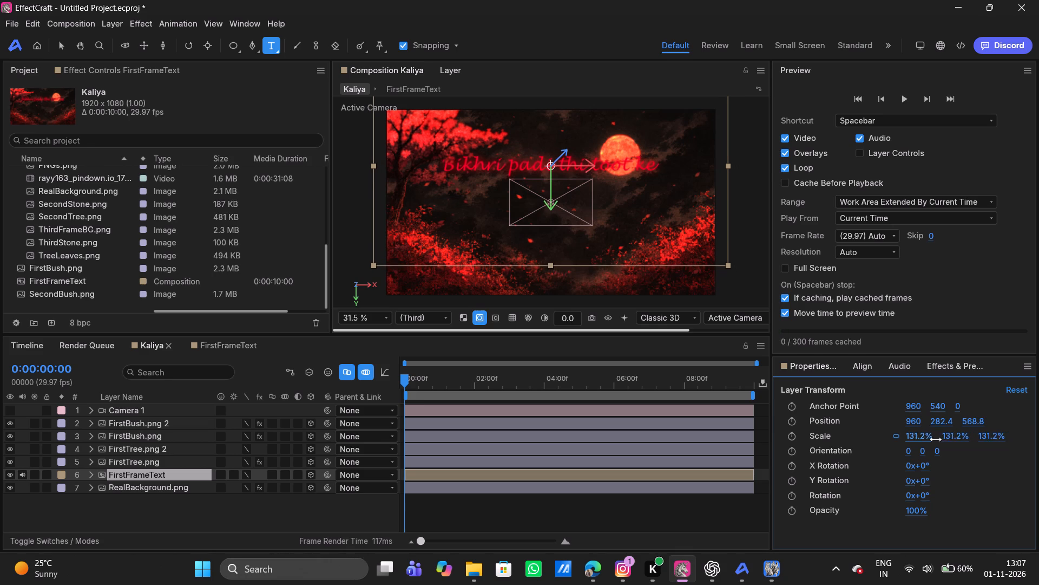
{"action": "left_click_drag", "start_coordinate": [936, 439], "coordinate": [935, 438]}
Reposition the FirstFrameText layer at X 926.4, Y 391.2 and scale it to 112.8%.
{"action": "left_click_drag", "start_coordinate": [953, 422], "coordinate": [1028, 416]}
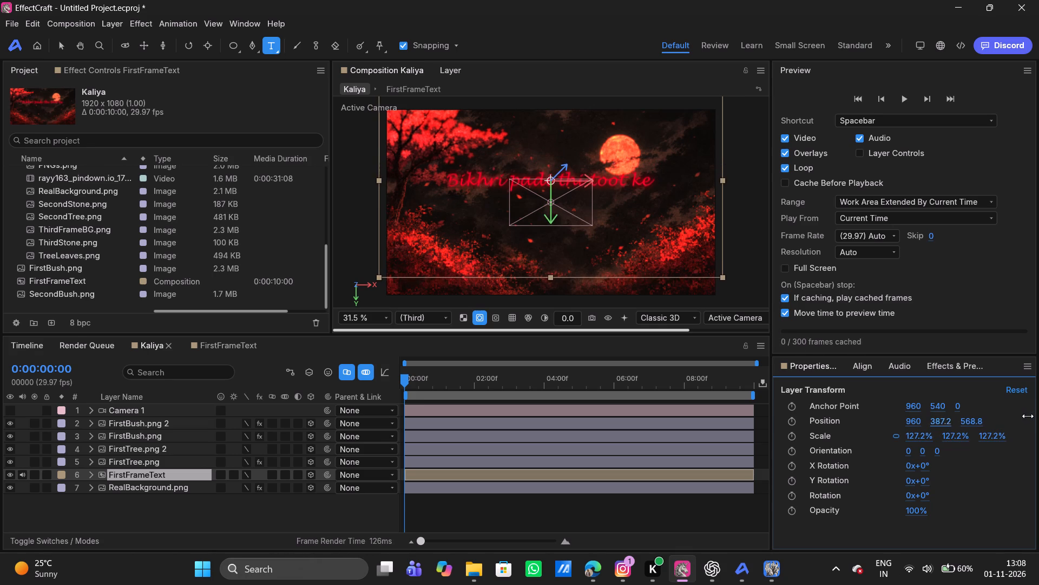
{"action": "left_click_drag", "start_coordinate": [1028, 416], "coordinate": [1031, 413]}
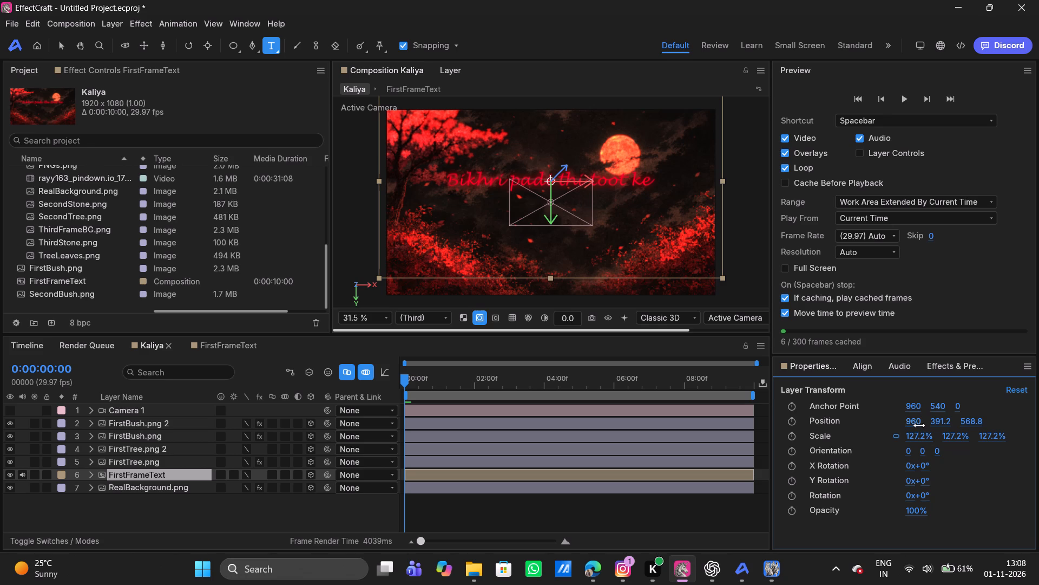
{"action": "left_click_drag", "start_coordinate": [919, 425], "coordinate": [894, 422]}
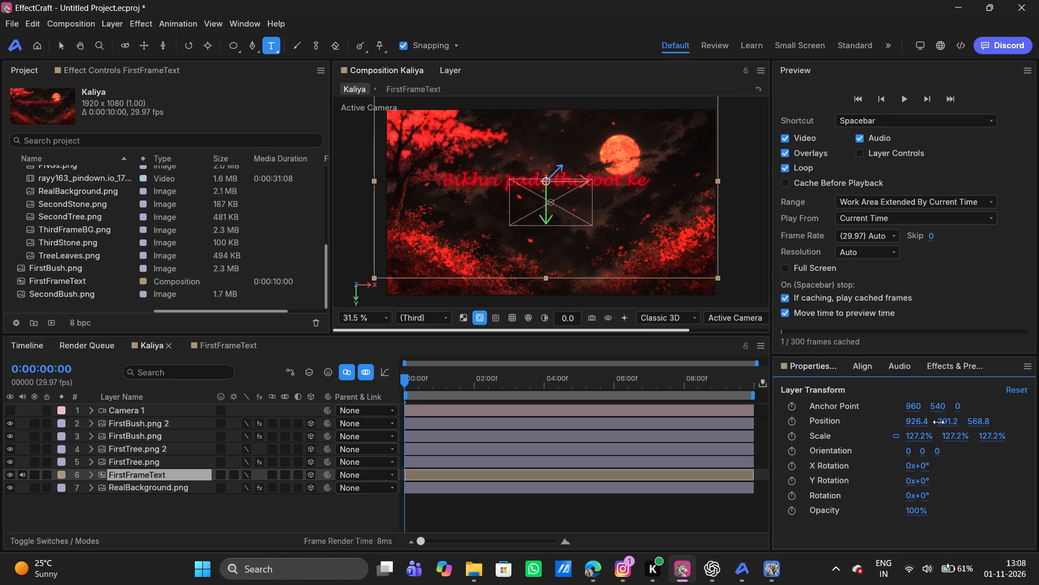
{"action": "left_click_drag", "start_coordinate": [918, 440], "coordinate": [909, 439]}
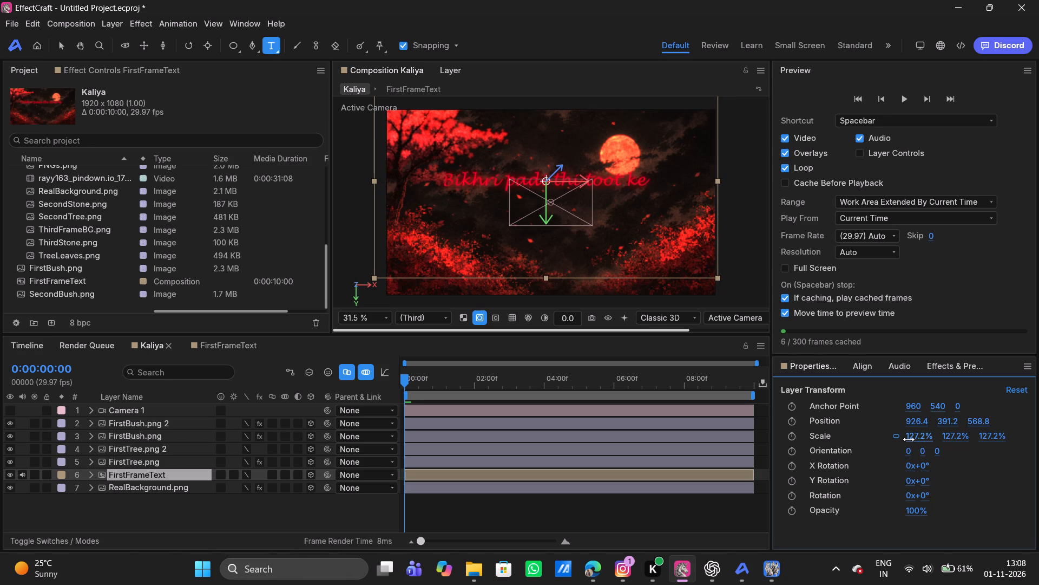
{"action": "left_click_drag", "start_coordinate": [909, 439], "coordinate": [905, 437]}
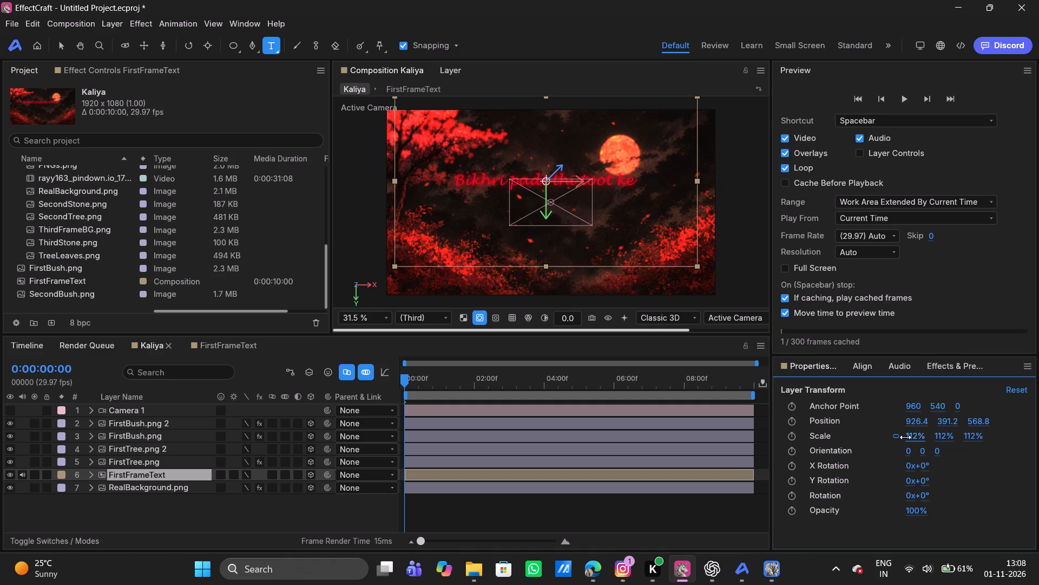
{"action": "left_click_drag", "start_coordinate": [905, 437], "coordinate": [907, 437]}
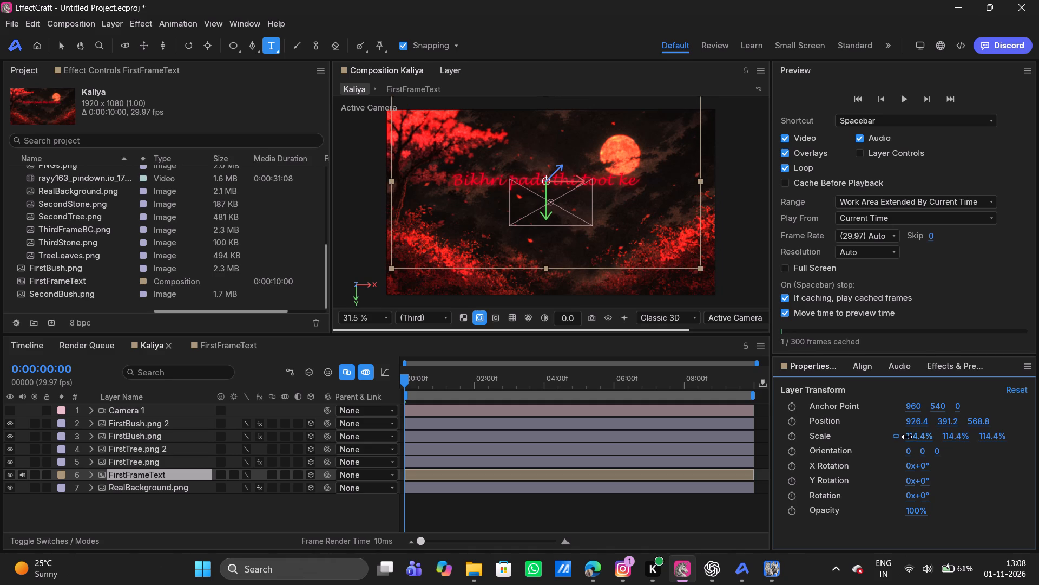
{"action": "left_click_drag", "start_coordinate": [907, 437], "coordinate": [906, 437]}
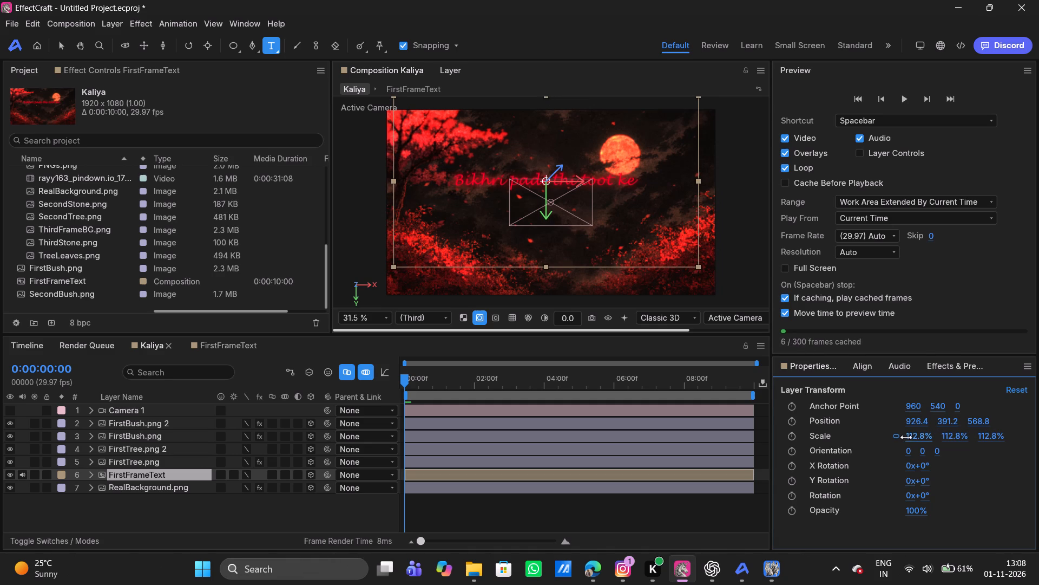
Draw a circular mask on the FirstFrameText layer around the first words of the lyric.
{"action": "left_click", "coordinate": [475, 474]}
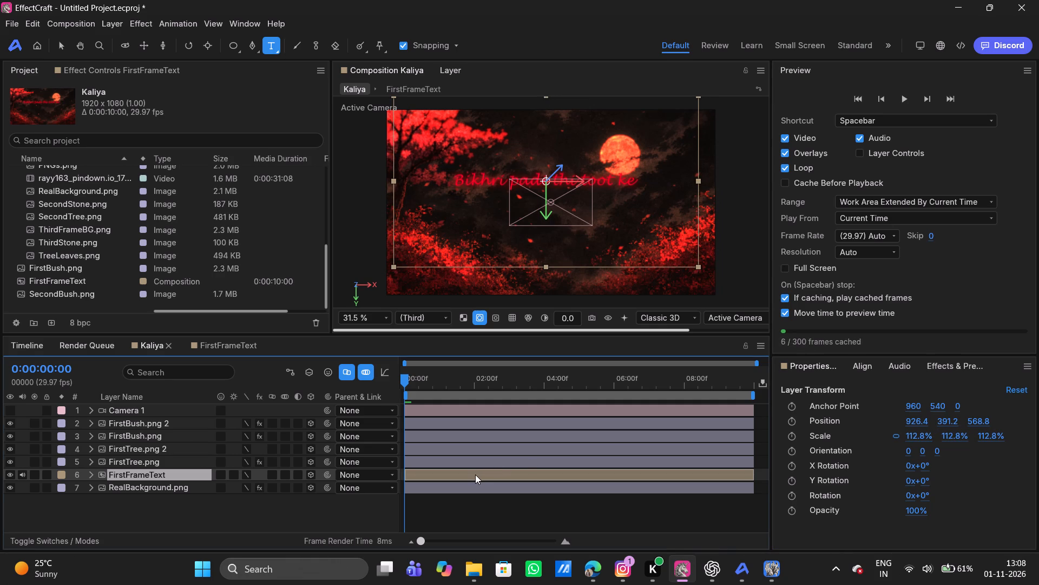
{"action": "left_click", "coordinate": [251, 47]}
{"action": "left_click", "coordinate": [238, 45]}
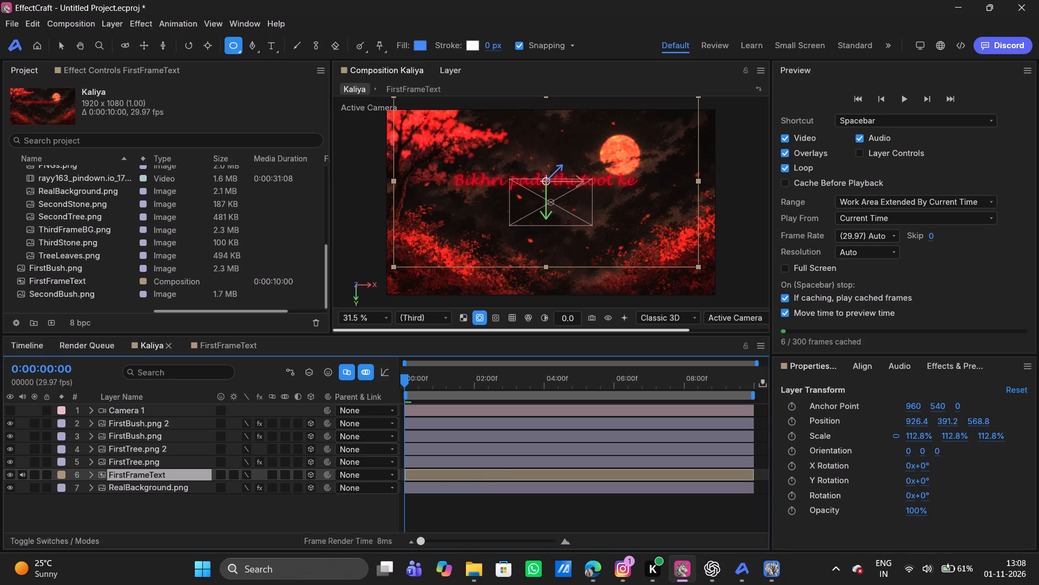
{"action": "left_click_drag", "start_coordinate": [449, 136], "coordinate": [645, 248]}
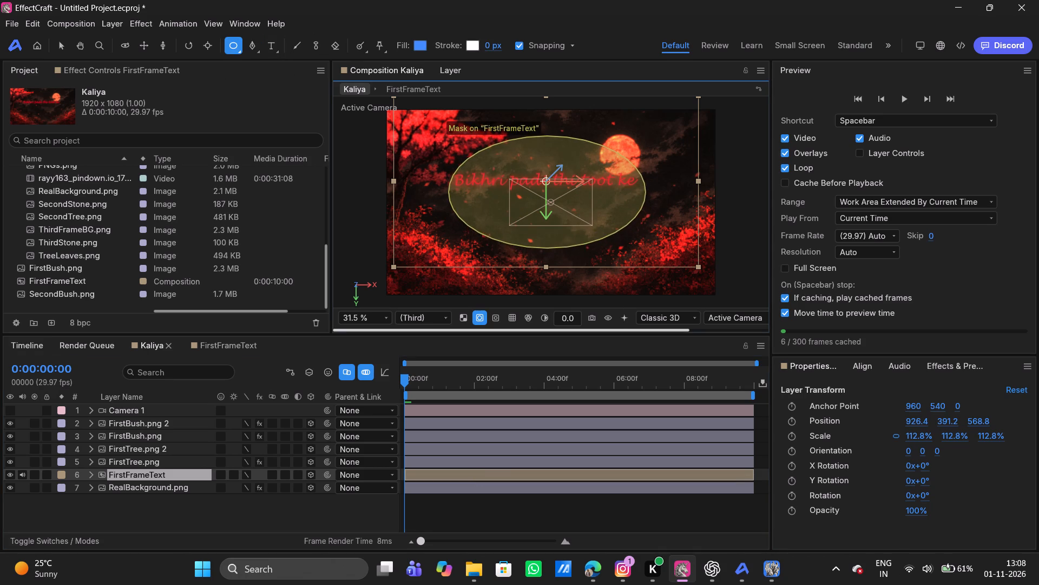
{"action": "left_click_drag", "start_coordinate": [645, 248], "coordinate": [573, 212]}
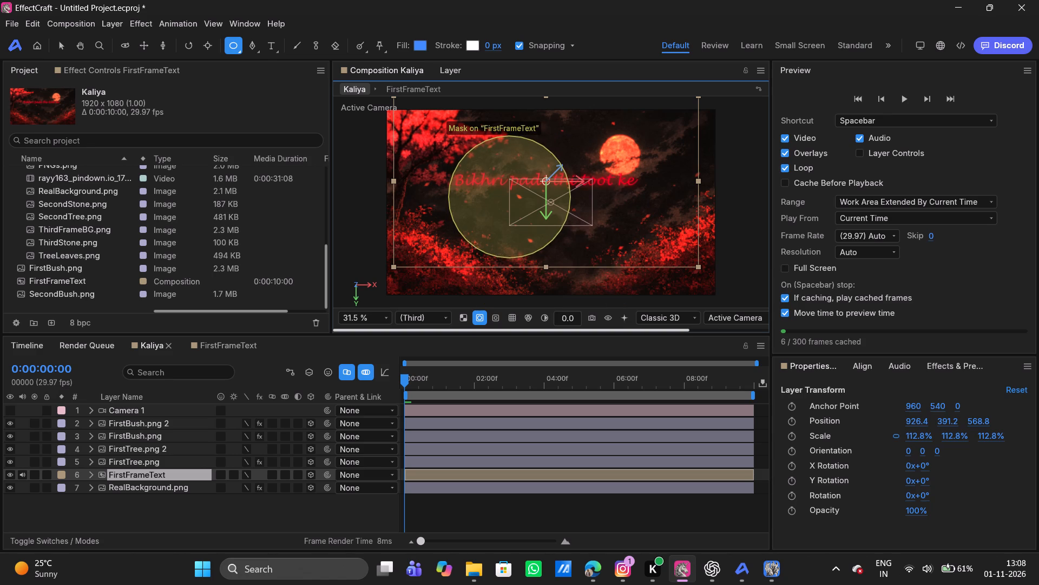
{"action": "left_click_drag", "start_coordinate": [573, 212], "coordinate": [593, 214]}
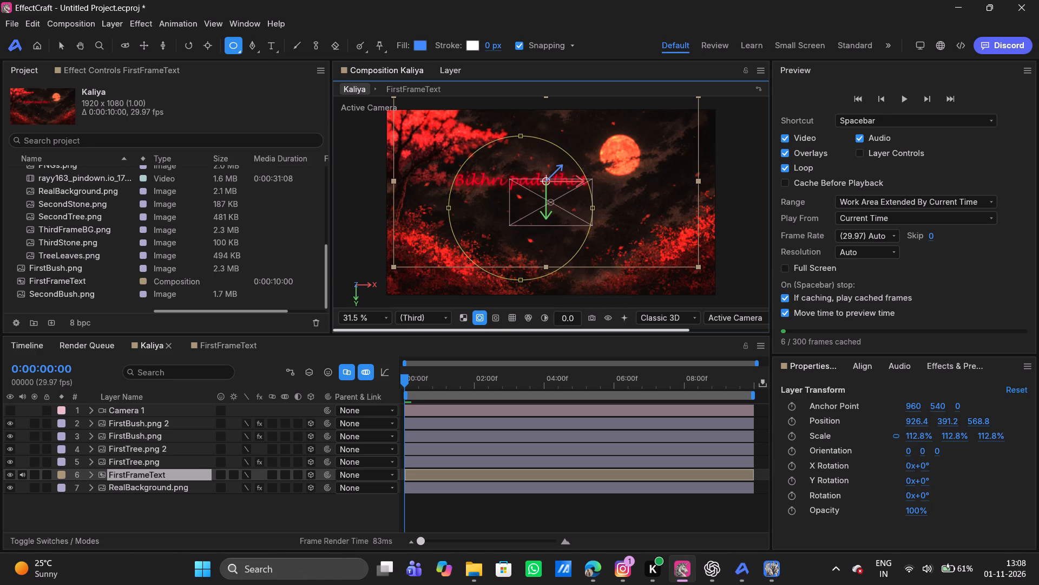
Examine the FirstFrameText layer's mask, transform, material and audio property groups.
{"action": "left_click", "coordinate": [91, 477]}
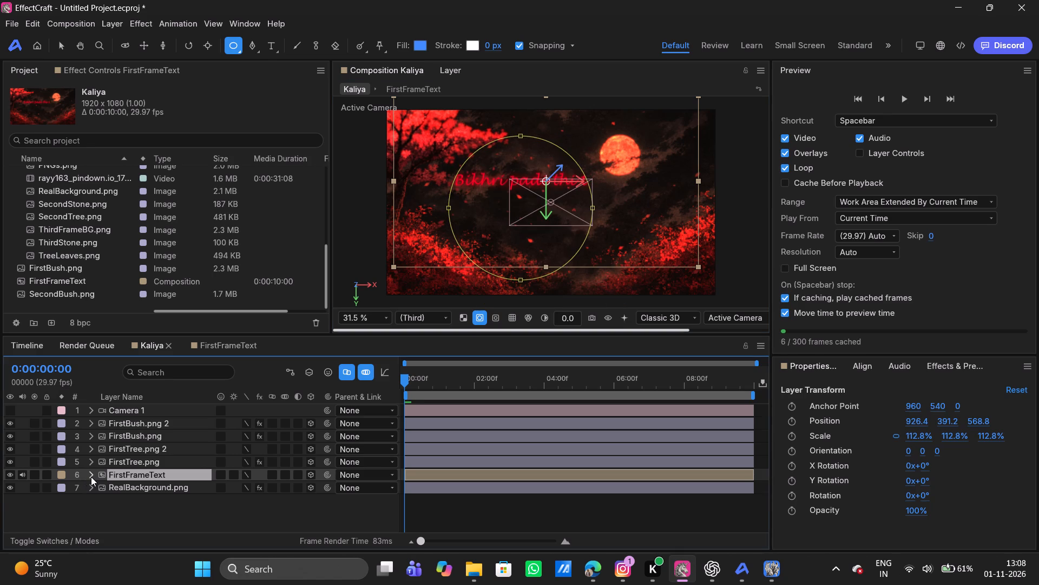
{"action": "scroll", "coordinate": [91, 477], "scroll_direction": "down", "scroll_amount": 1}
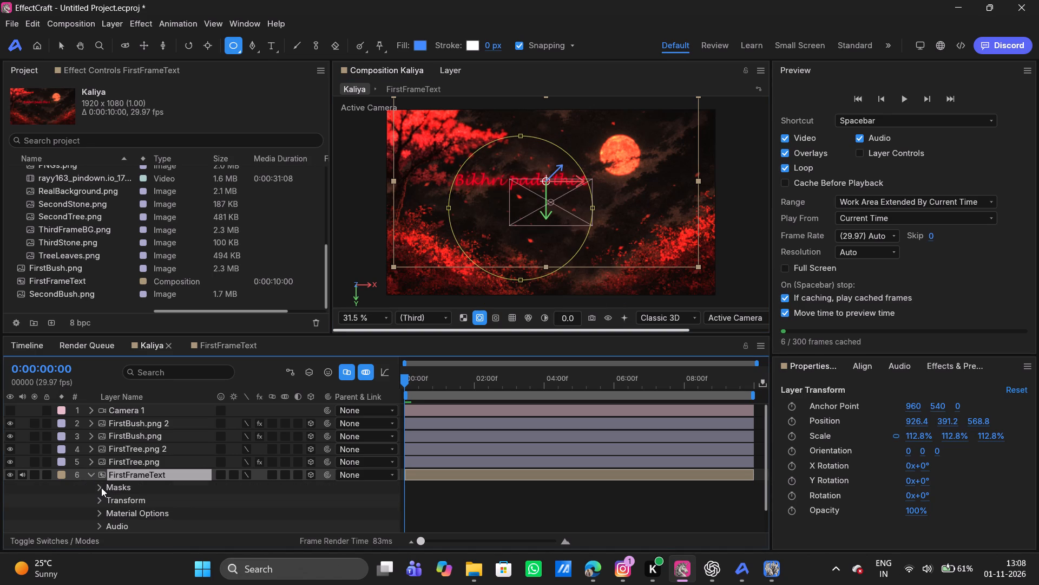
{"action": "scroll", "coordinate": [101, 488], "scroll_direction": "down", "scroll_amount": 1}
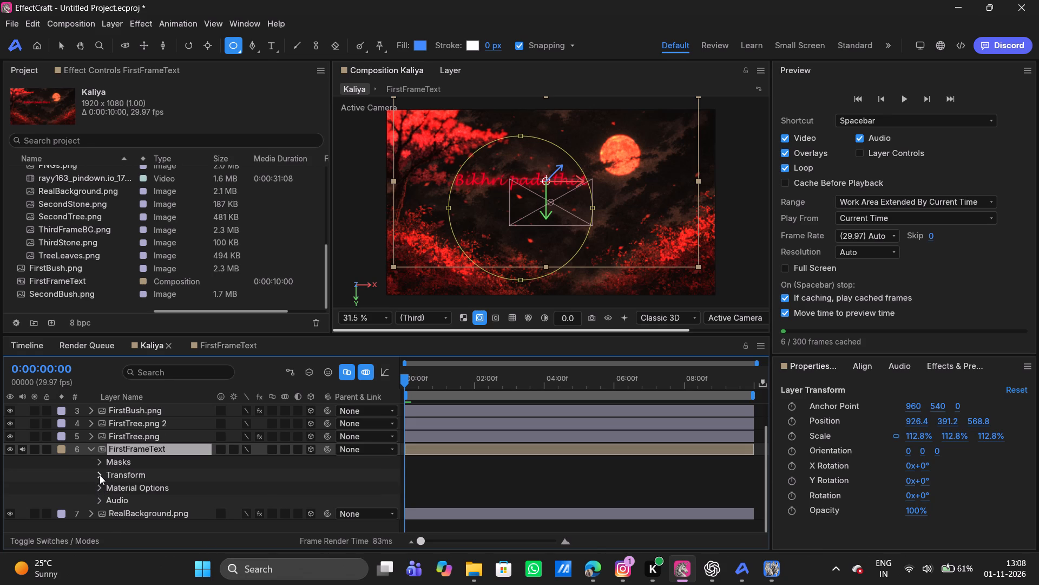
{"action": "left_click", "coordinate": [100, 475]}
{"action": "left_click", "coordinate": [100, 475]}
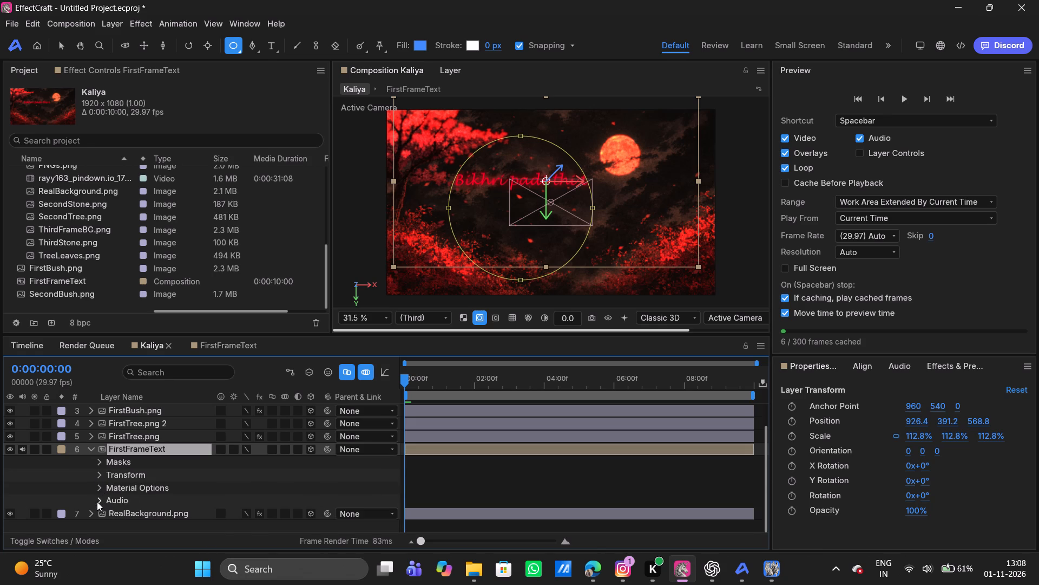
{"action": "left_click", "coordinate": [97, 502]}
{"action": "scroll", "coordinate": [97, 502], "scroll_direction": "down", "scroll_amount": 1}
{"action": "left_click", "coordinate": [96, 473]}
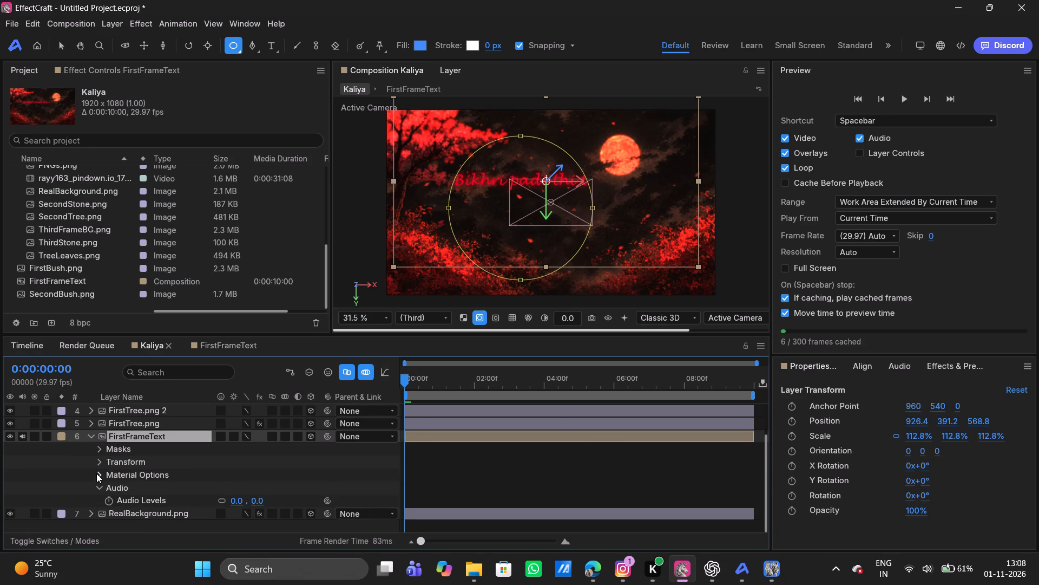
{"action": "left_click", "coordinate": [96, 473]}
{"action": "left_click", "coordinate": [96, 487]}
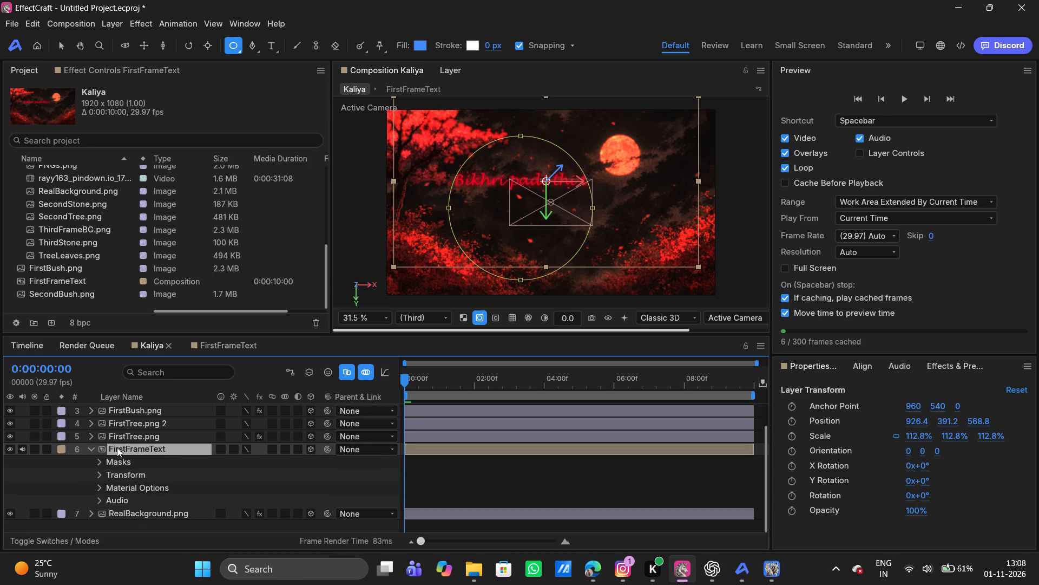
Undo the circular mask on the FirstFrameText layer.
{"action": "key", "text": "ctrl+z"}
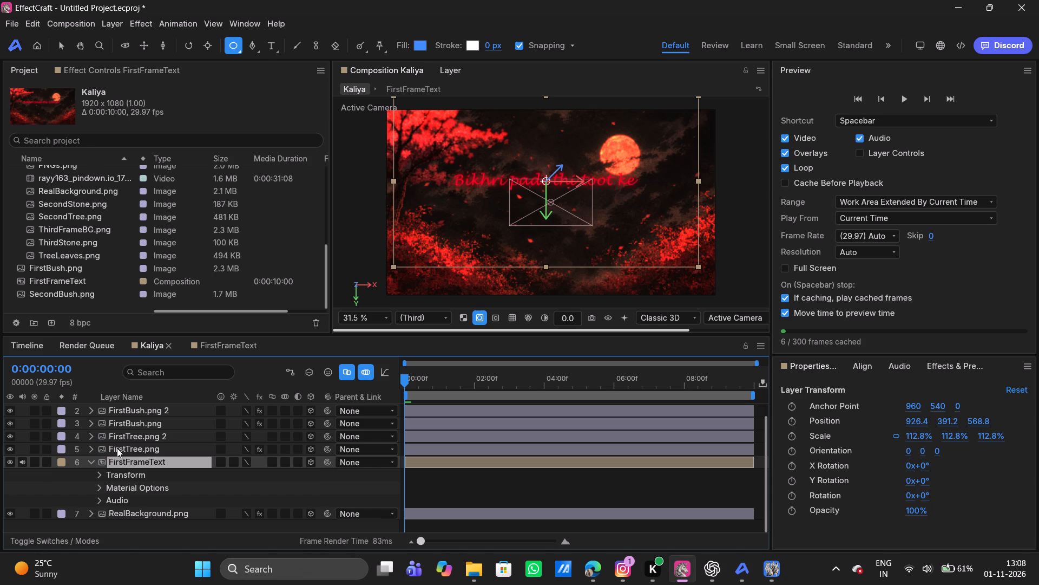
Switch to the FirstFrameText composition.
{"action": "double_click", "coordinate": [213, 347]}
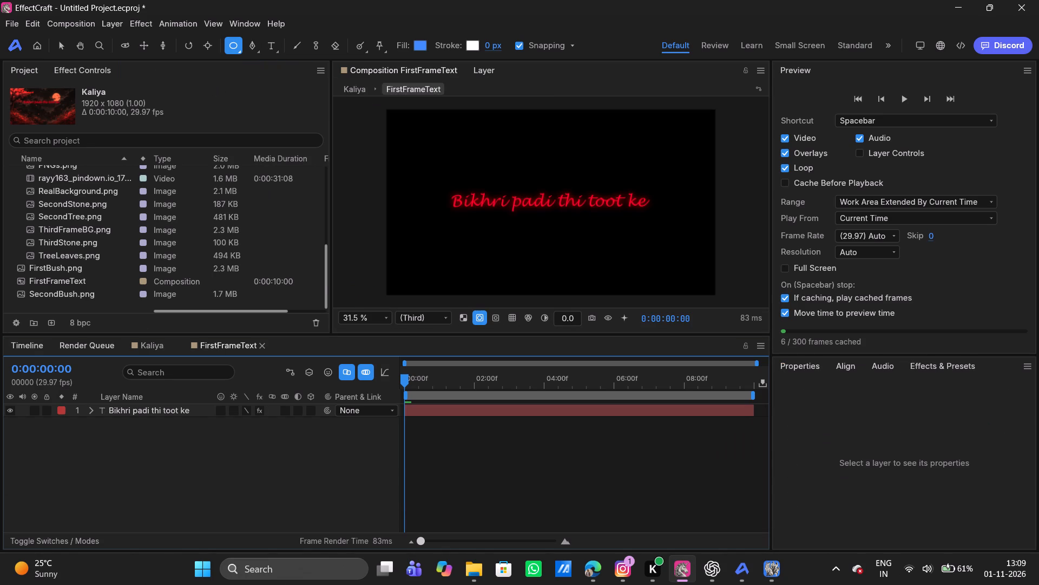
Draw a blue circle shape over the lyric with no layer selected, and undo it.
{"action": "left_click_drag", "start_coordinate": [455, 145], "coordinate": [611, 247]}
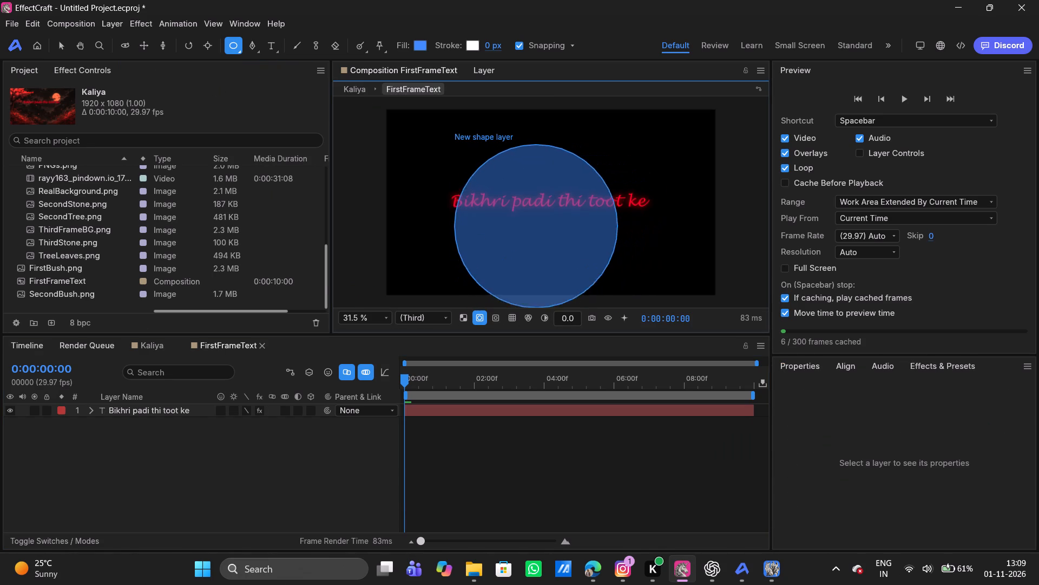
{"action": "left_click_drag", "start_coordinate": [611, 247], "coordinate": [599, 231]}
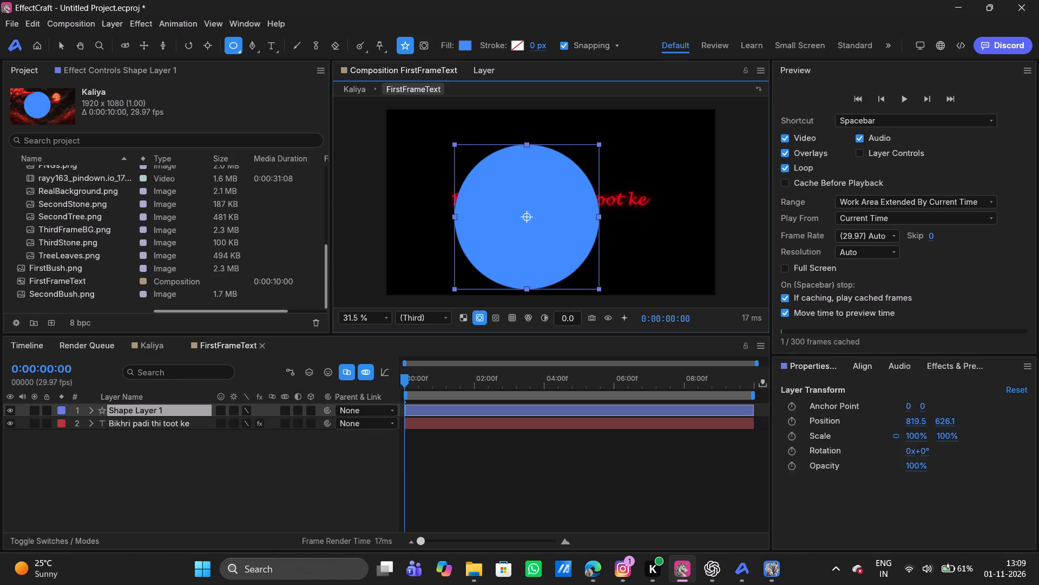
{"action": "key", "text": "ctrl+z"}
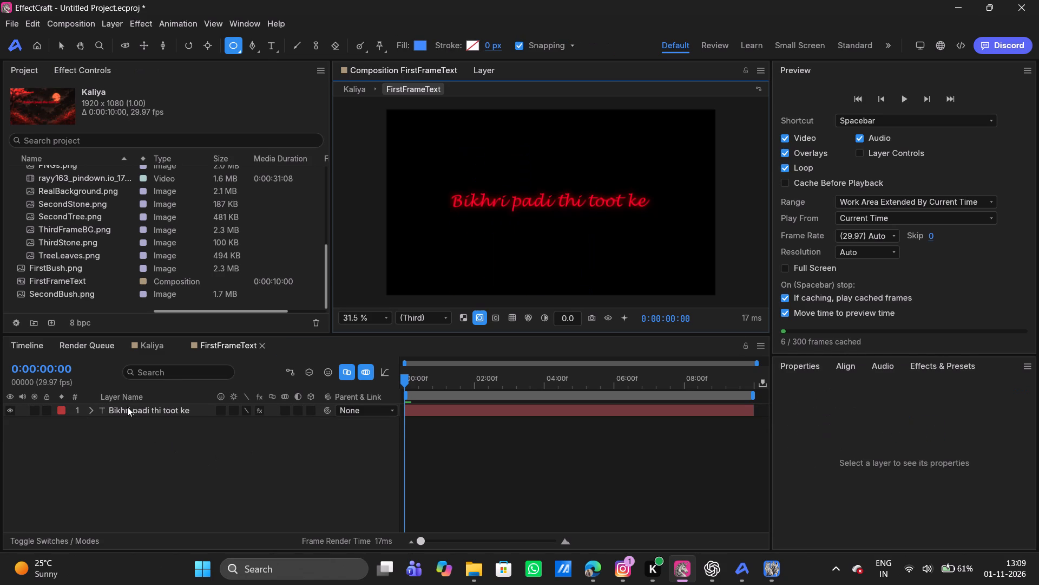
Draw a circular mask on the "Bikhri padi thi toot ke" text layer, over the middle of the lyric.
{"action": "left_click", "coordinate": [127, 407]}
{"action": "left_click_drag", "start_coordinate": [464, 154], "coordinate": [474, 159], "text": "shift"}
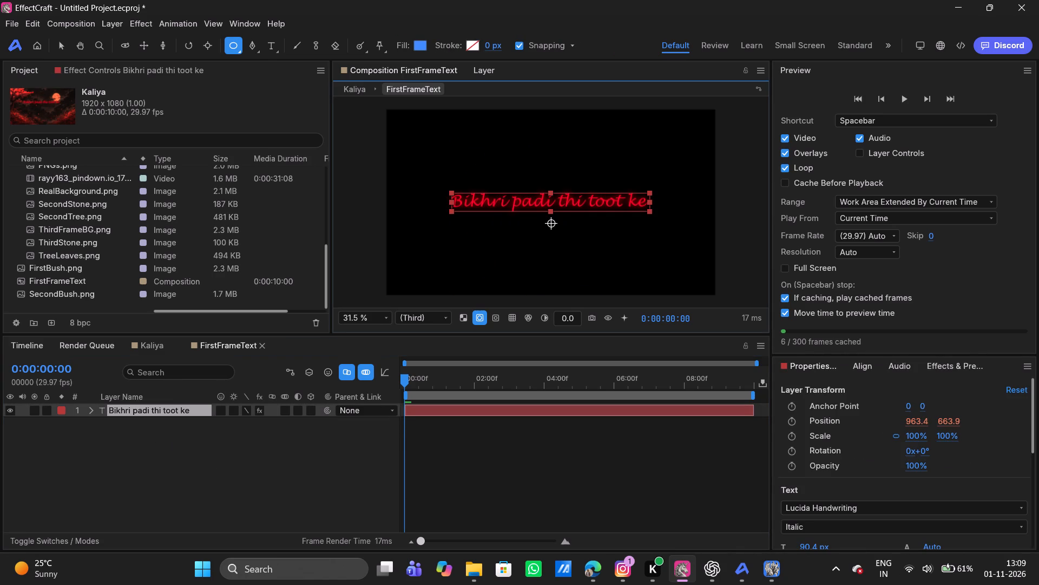
{"action": "left_click_drag", "start_coordinate": [474, 159], "coordinate": [593, 235], "text": "shift"}
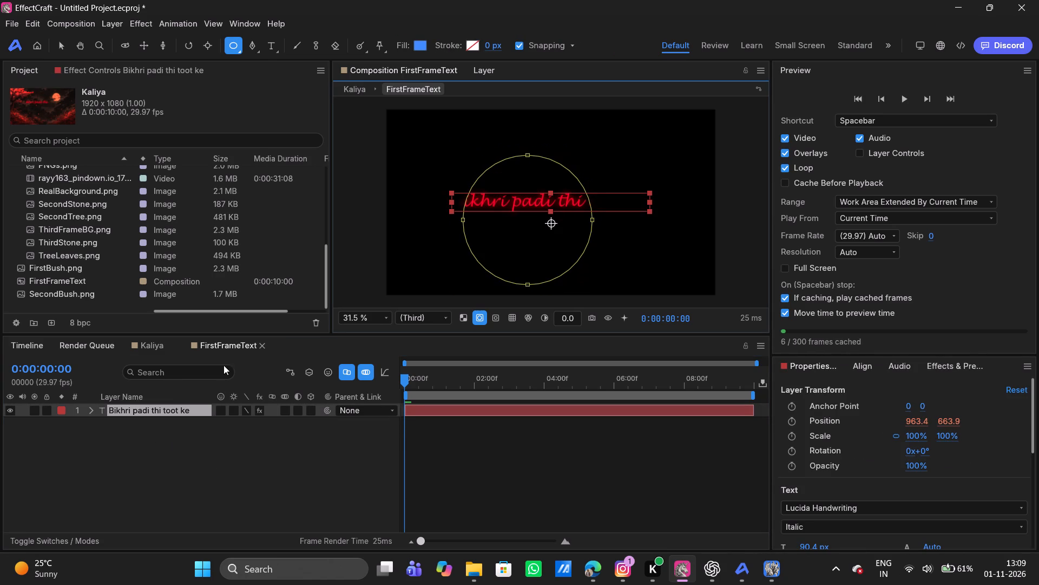
Make the lyric text follow Mask 1 as its path, with Reverse Path on and Force Alignment off.
{"action": "left_click", "coordinate": [87, 408]}
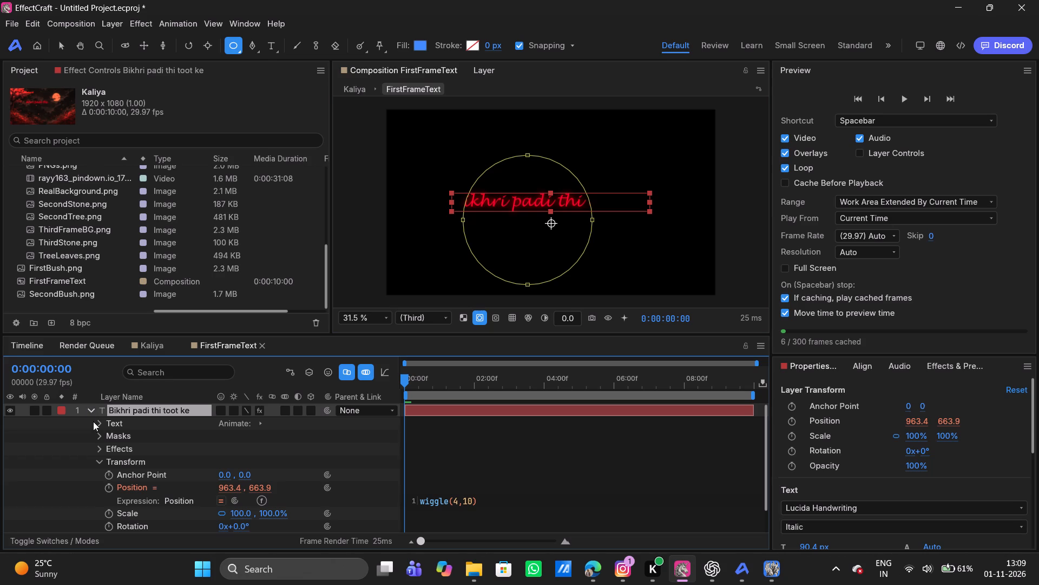
{"action": "left_click", "coordinate": [98, 422]}
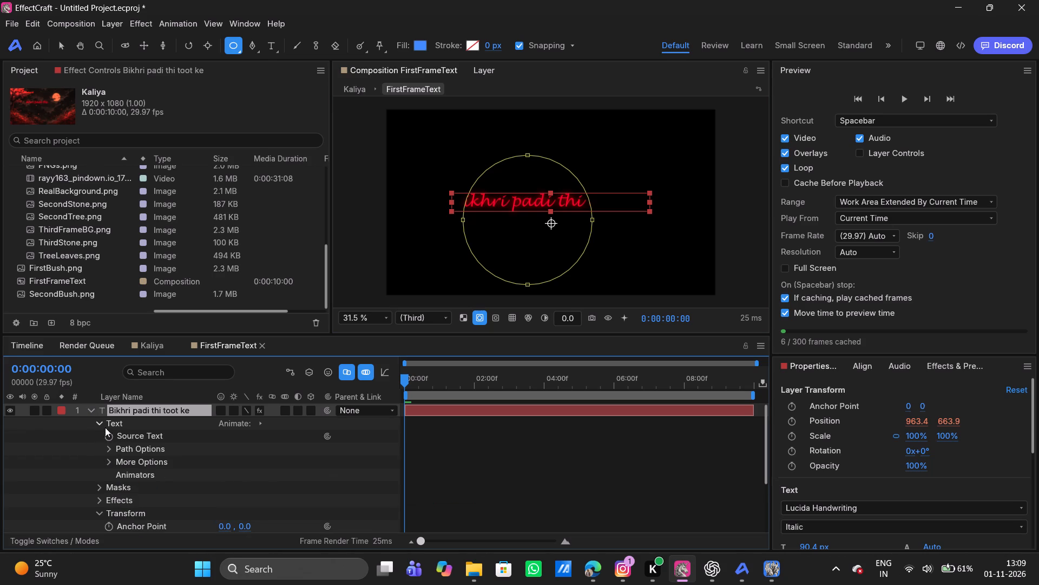
{"action": "left_click", "coordinate": [106, 446]}
{"action": "left_click", "coordinate": [255, 458]}
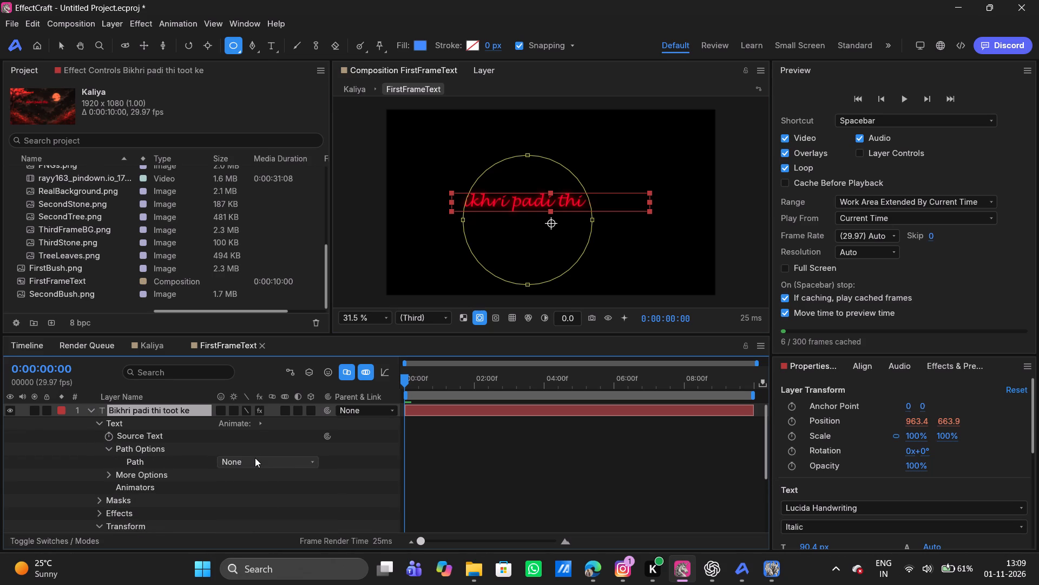
{"action": "left_click", "coordinate": [235, 497]}
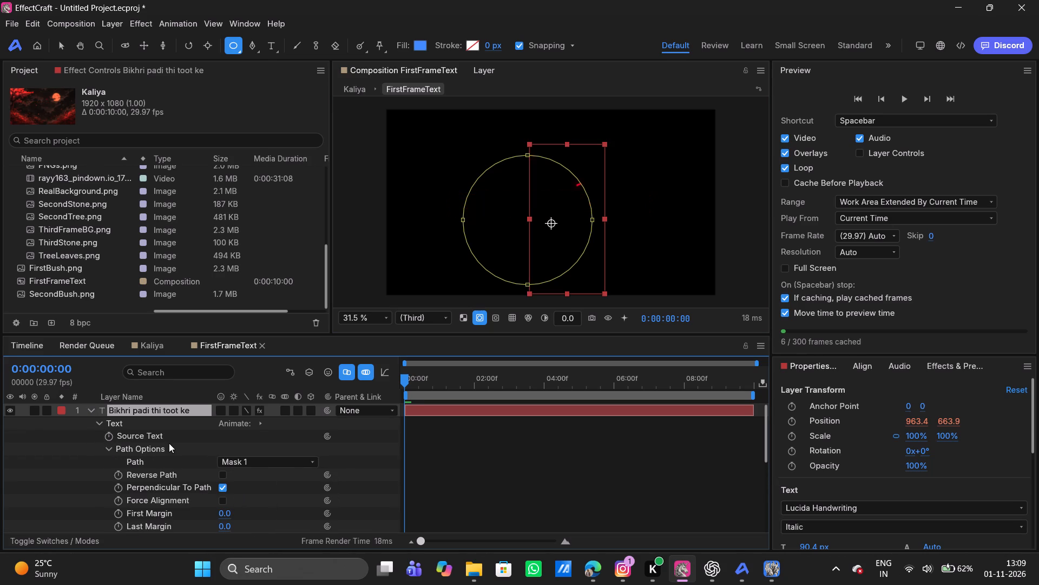
{"action": "scroll", "coordinate": [156, 467], "scroll_direction": "down", "scroll_amount": 1}
{"action": "left_click", "coordinate": [221, 405]}
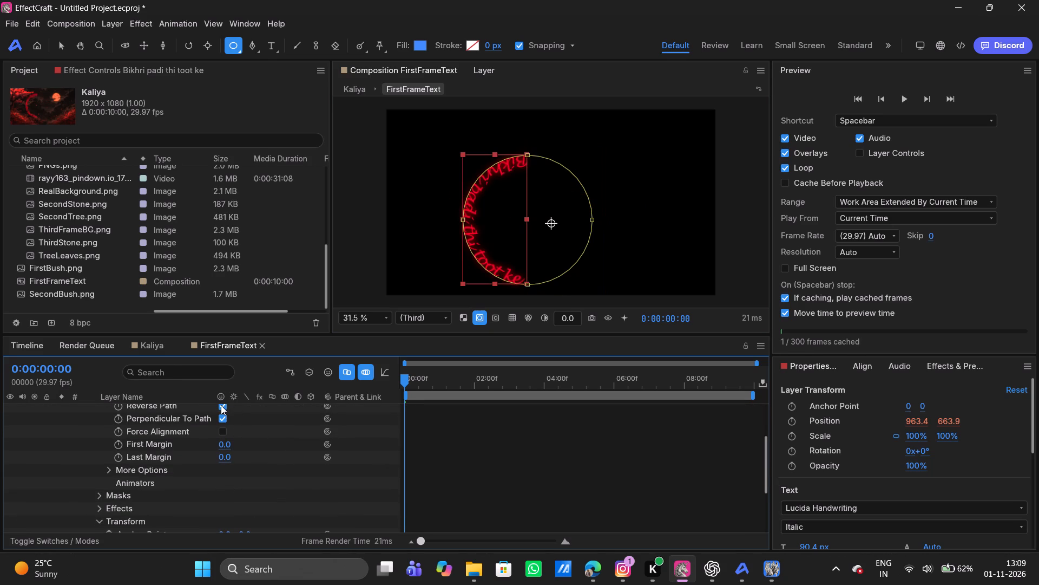
{"action": "scroll", "coordinate": [201, 425], "scroll_direction": "up", "scroll_amount": 1}
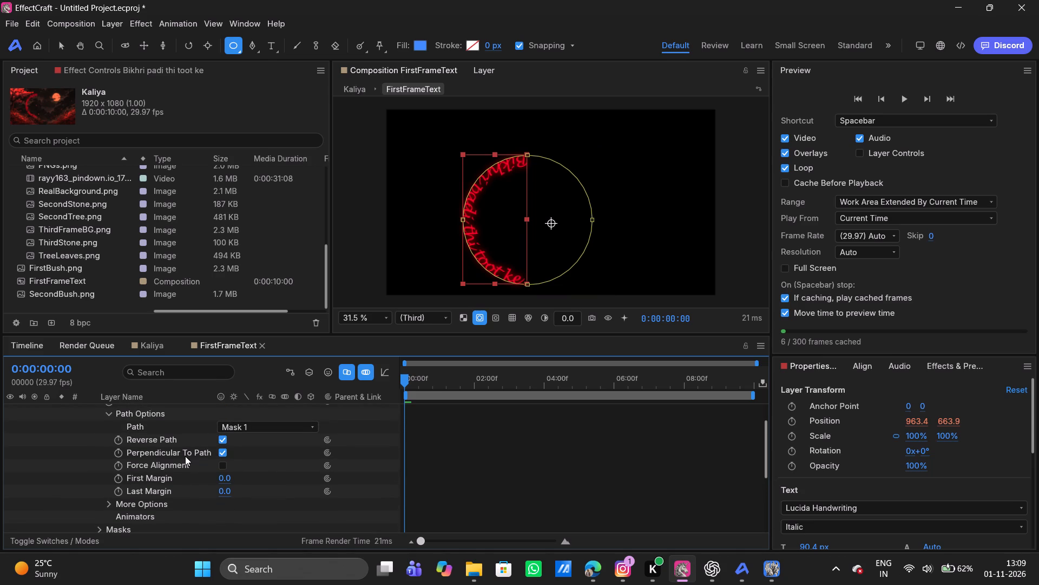
{"action": "left_click", "coordinate": [221, 464]}
{"action": "left_click", "coordinate": [221, 464]}
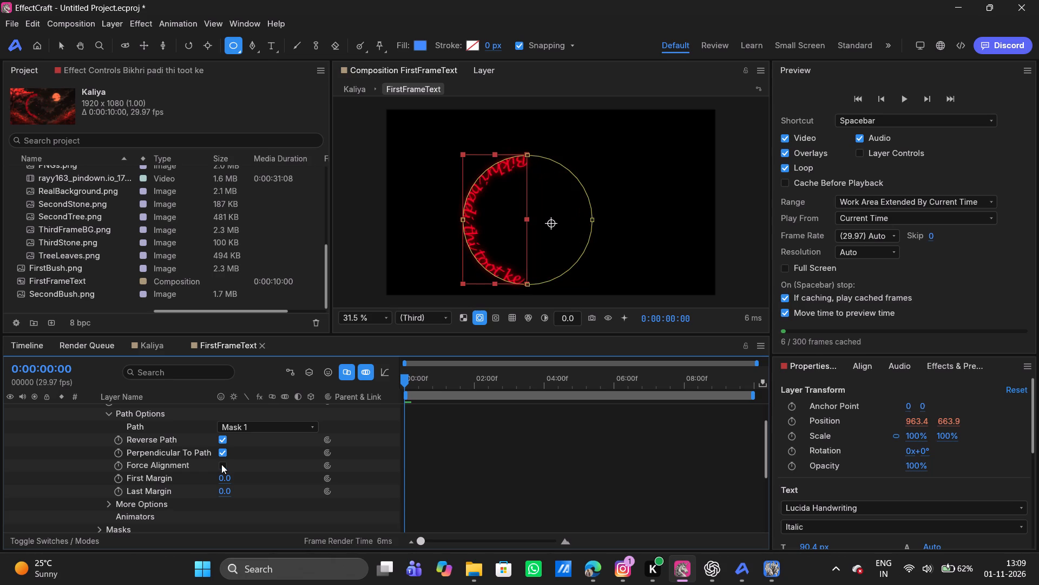
Set the text path's First Margin to 611.2 so the lyric sits along the circle's lower half.
{"action": "left_click_drag", "start_coordinate": [226, 480], "coordinate": [469, 456]}
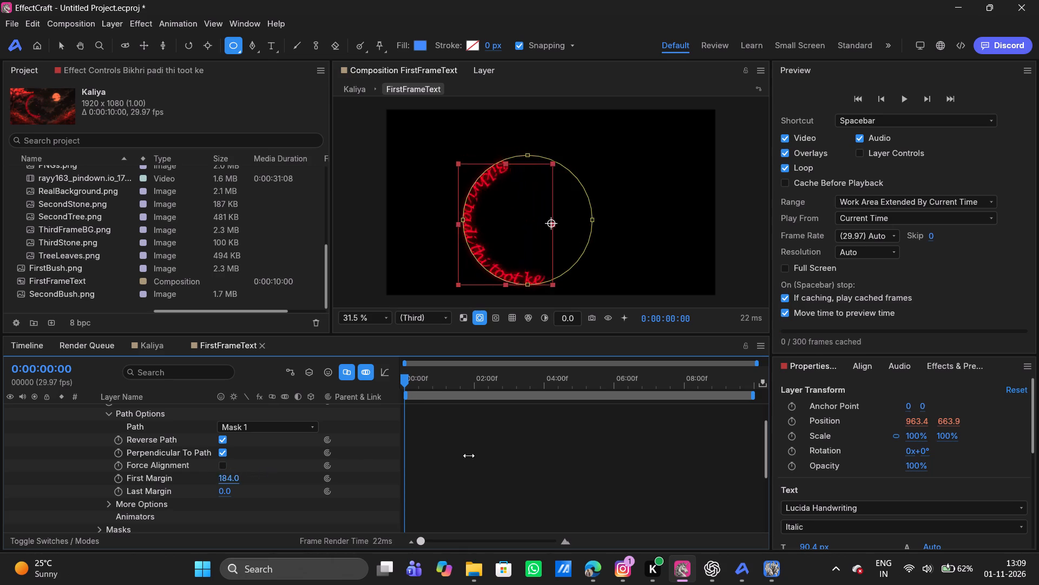
{"action": "left_click_drag", "start_coordinate": [469, 456], "coordinate": [637, 434]}
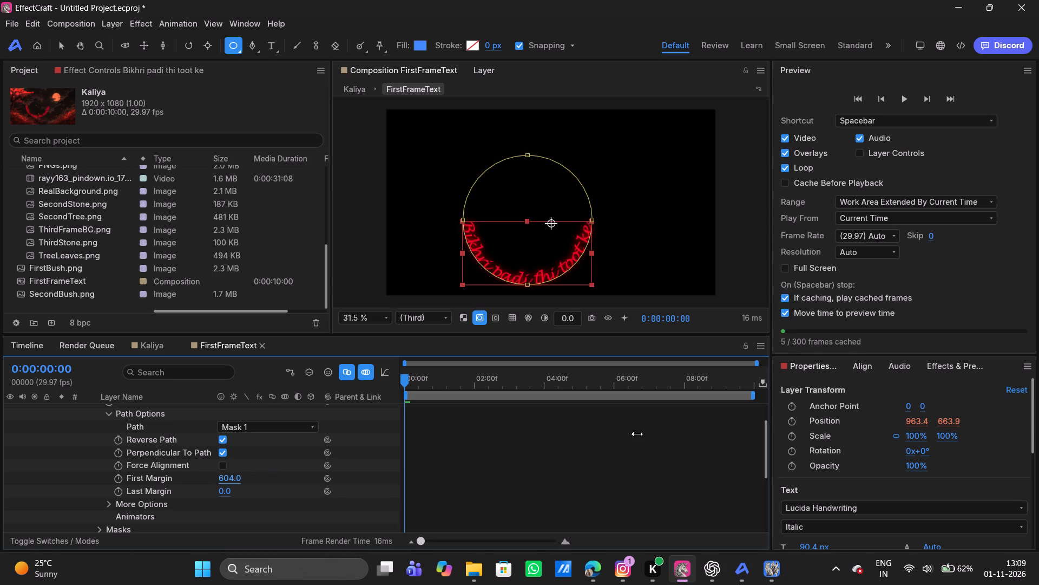
{"action": "left_click_drag", "start_coordinate": [637, 434], "coordinate": [642, 433]}
Edit the lyric text to add one extra space between "toot" and "ke".
{"action": "scroll", "coordinate": [471, 431], "scroll_direction": "up", "scroll_amount": 2}
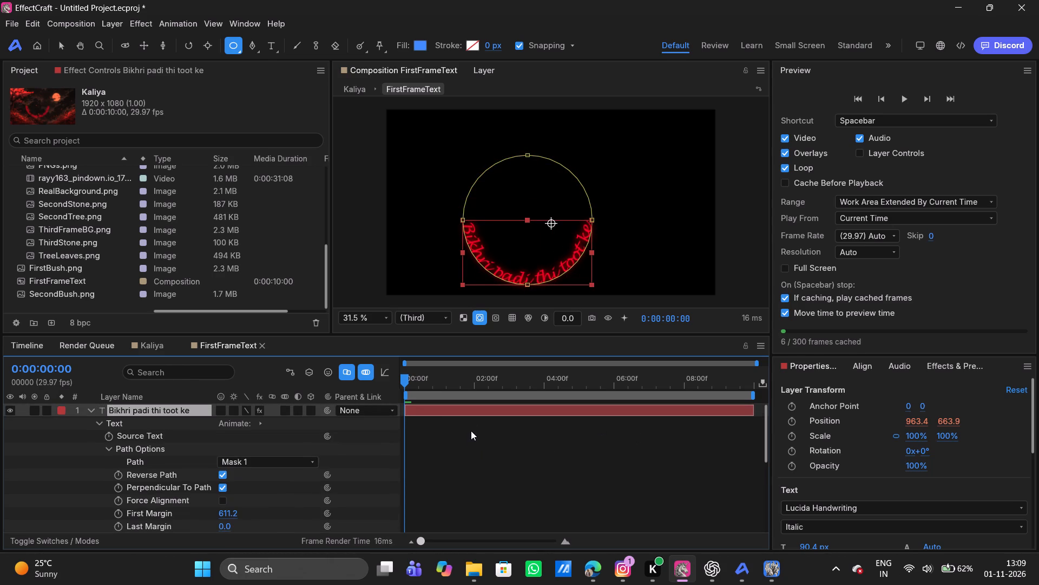
{"action": "double_click", "coordinate": [137, 413]}
{"action": "key", "text": "Right"}
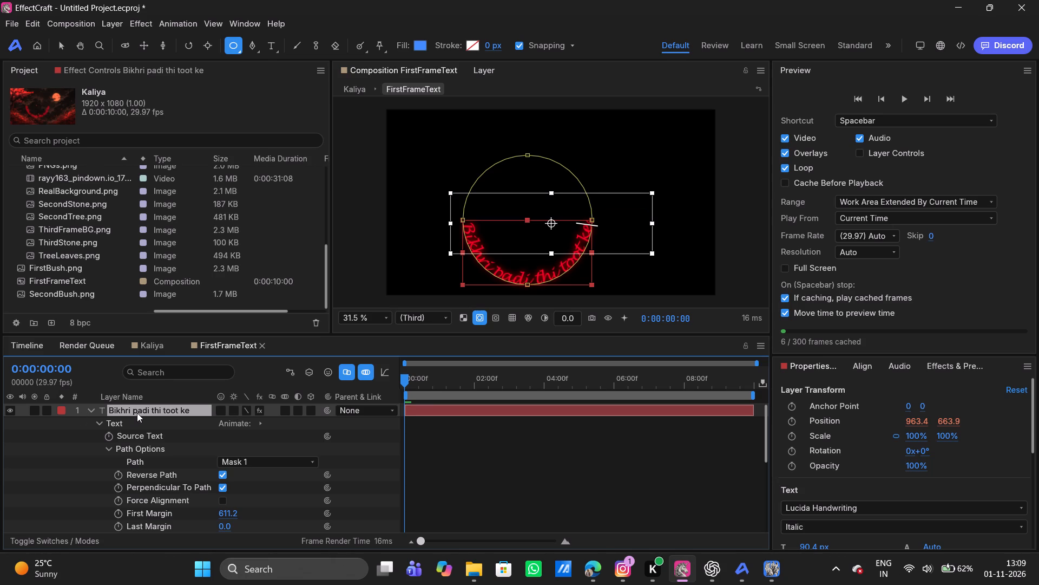
{"action": "key", "text": "ctrl+Left"}
{"action": "key", "text": "space"}
{"action": "key", "text": "space"}
{"action": "key", "text": "space"}
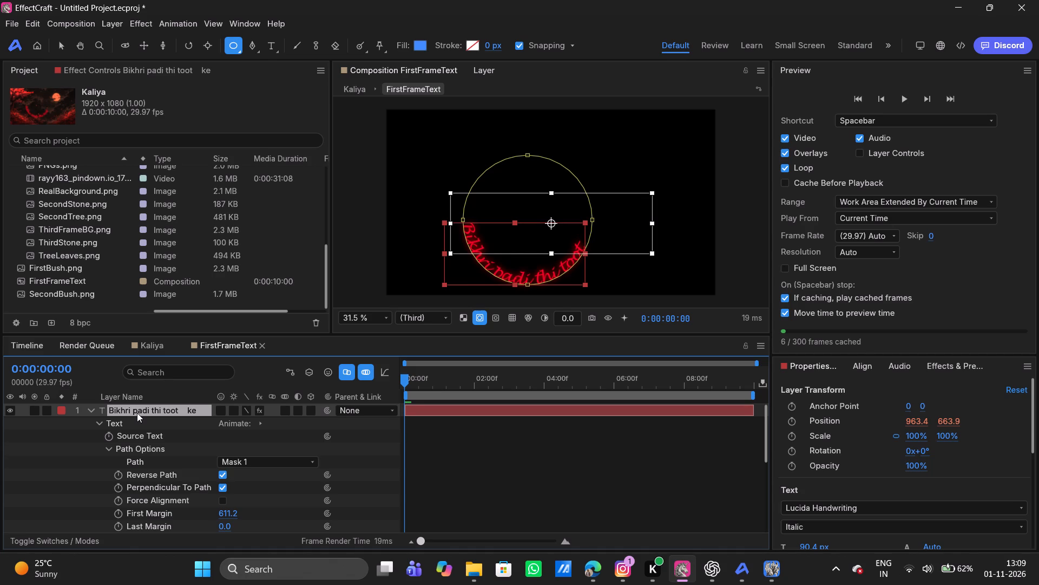
{"action": "key", "text": "ctrl+z"}
{"action": "key", "text": "ctrl+z"}
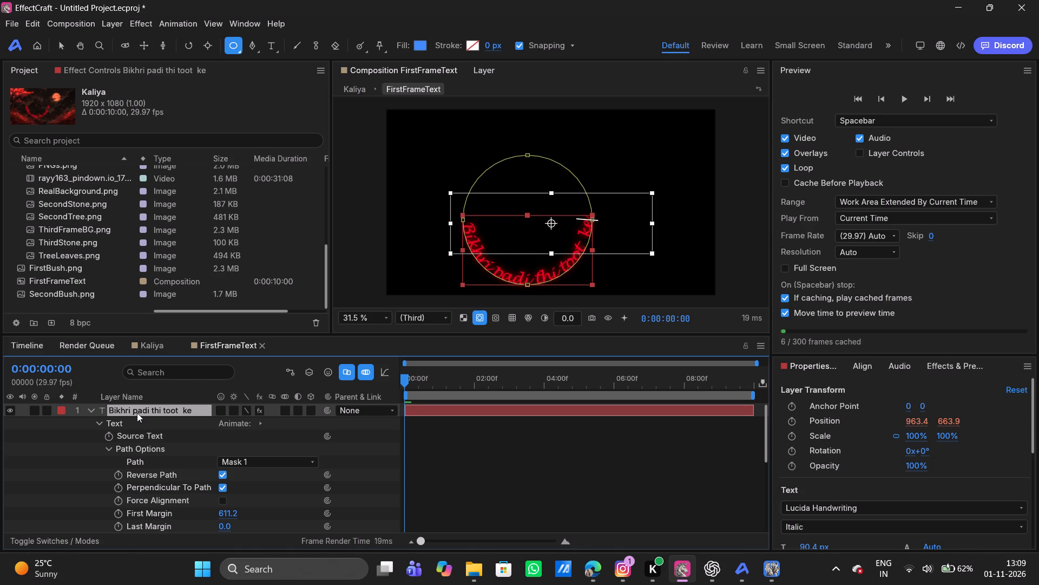
{"action": "key", "text": "ctrl+Left"}
{"action": "key", "text": "space"}
{"action": "key", "text": "ctrl+z"}
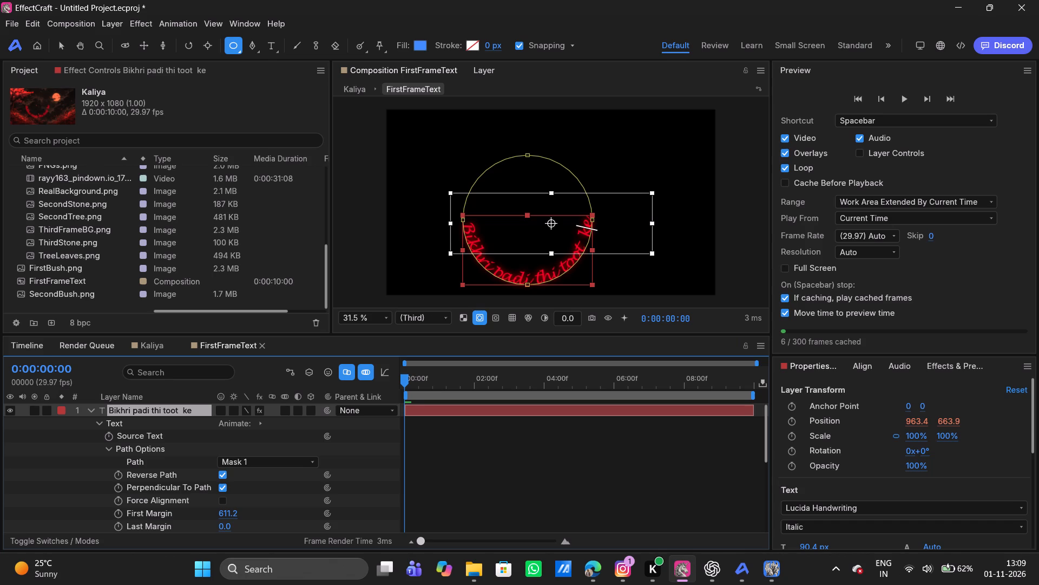
{"action": "key", "text": "v"}
{"action": "key", "text": "ctrl+z"}
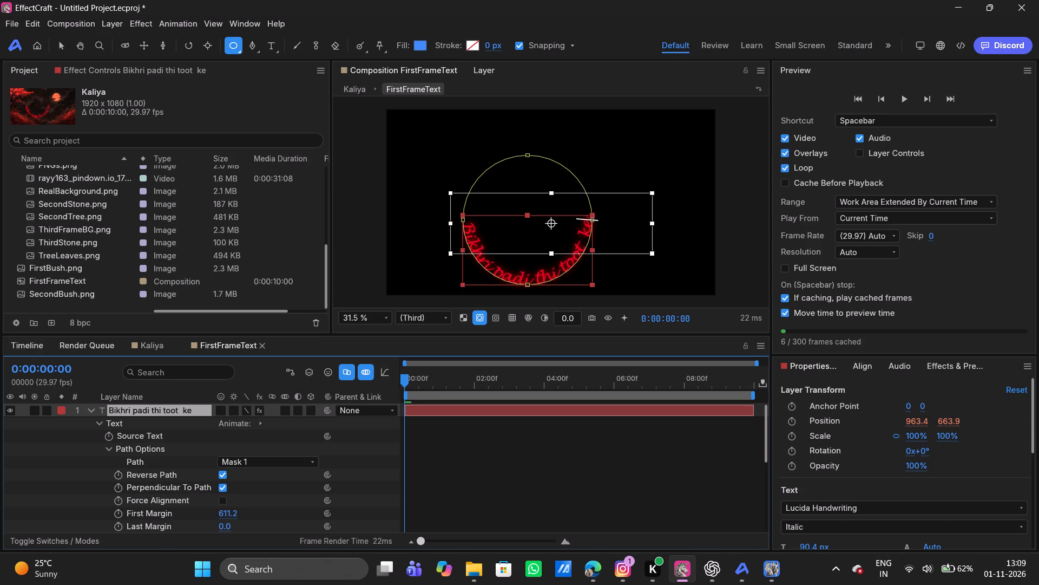
{"action": "left_click", "coordinate": [526, 474]}
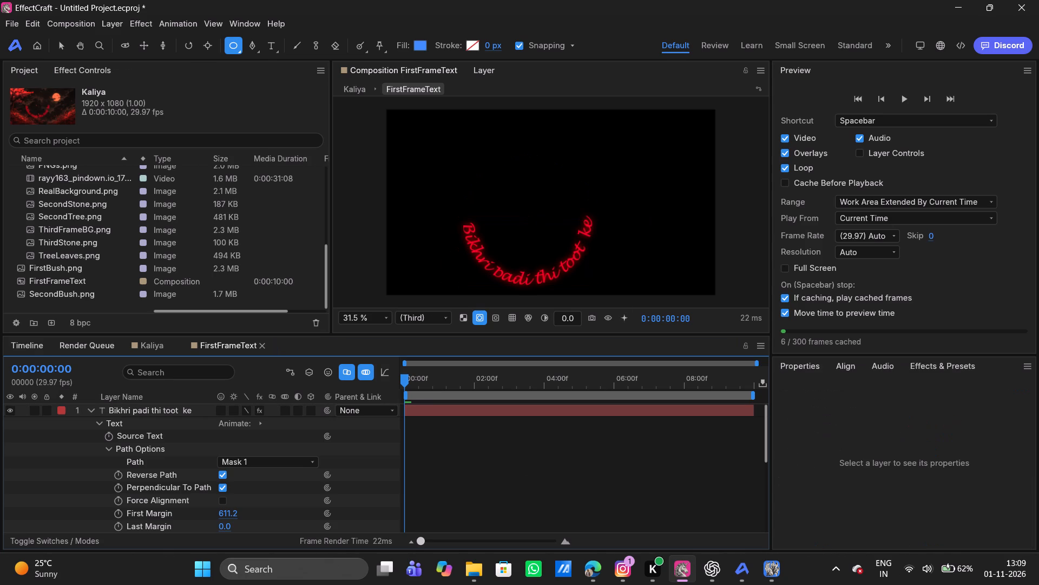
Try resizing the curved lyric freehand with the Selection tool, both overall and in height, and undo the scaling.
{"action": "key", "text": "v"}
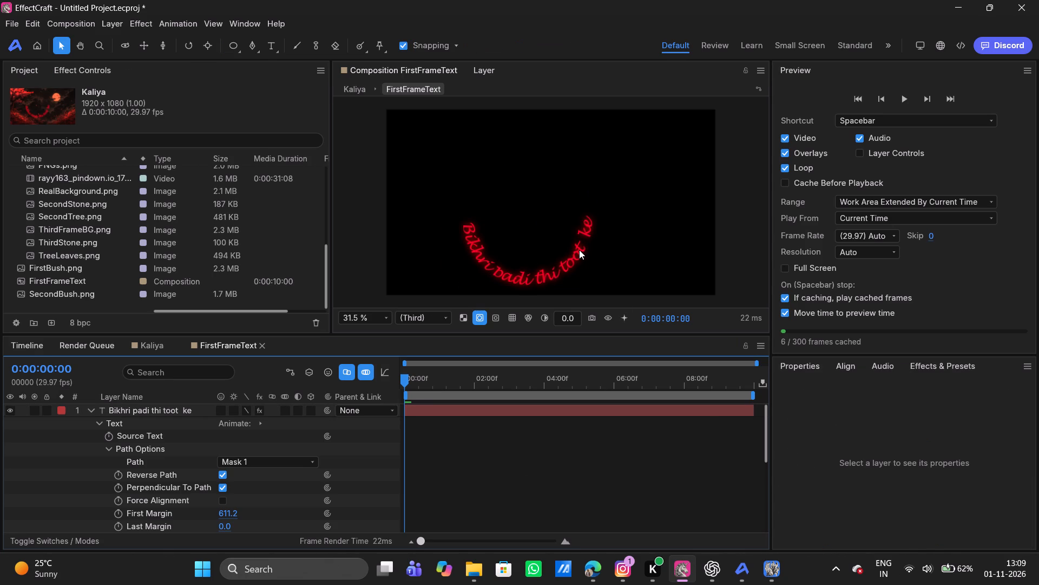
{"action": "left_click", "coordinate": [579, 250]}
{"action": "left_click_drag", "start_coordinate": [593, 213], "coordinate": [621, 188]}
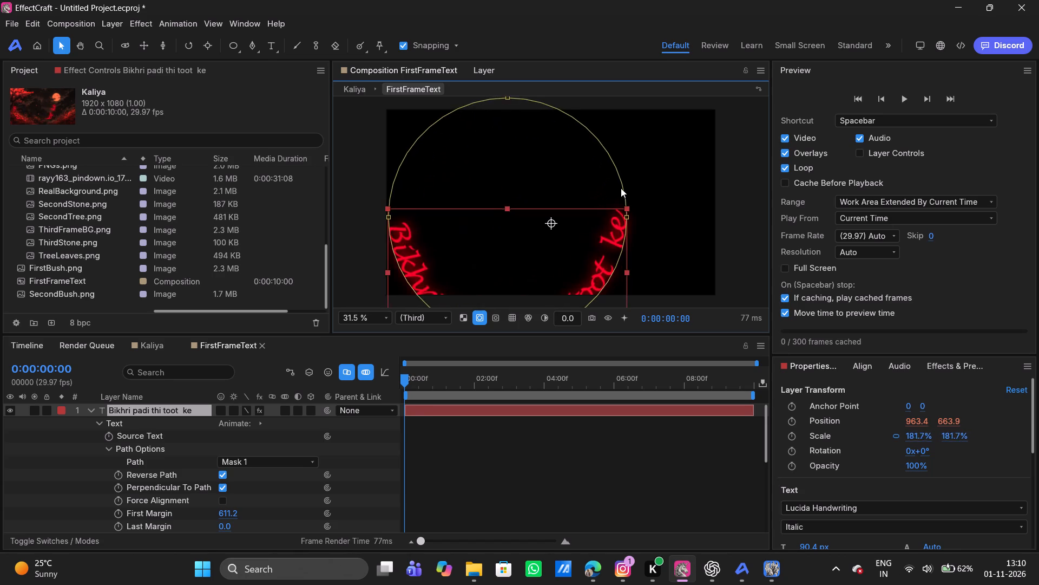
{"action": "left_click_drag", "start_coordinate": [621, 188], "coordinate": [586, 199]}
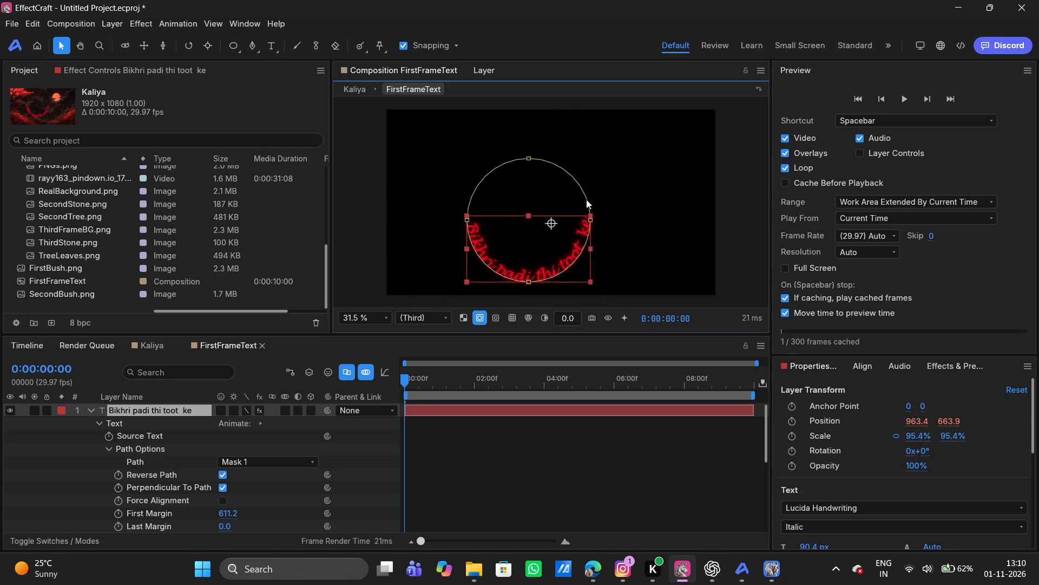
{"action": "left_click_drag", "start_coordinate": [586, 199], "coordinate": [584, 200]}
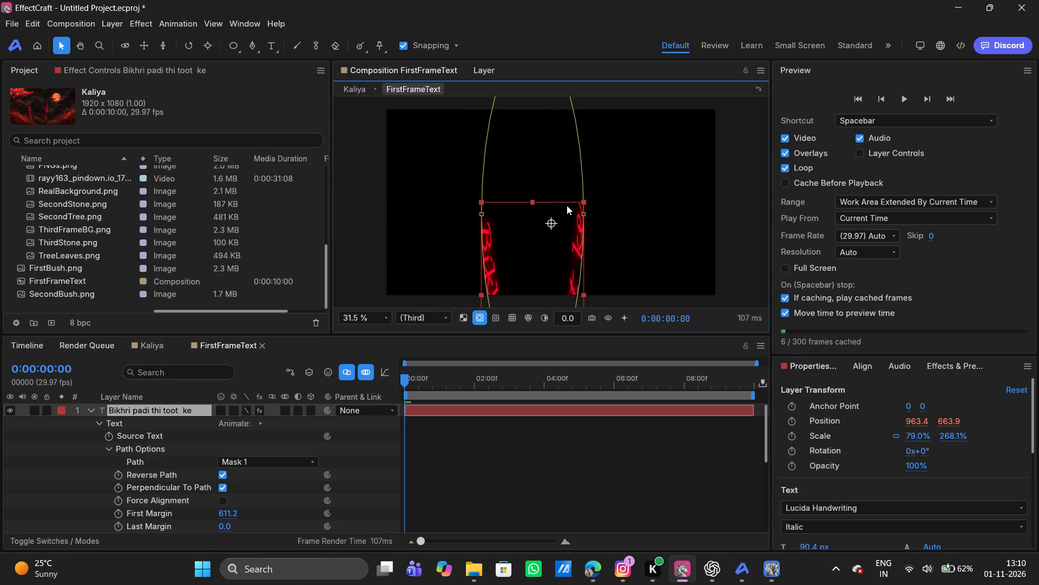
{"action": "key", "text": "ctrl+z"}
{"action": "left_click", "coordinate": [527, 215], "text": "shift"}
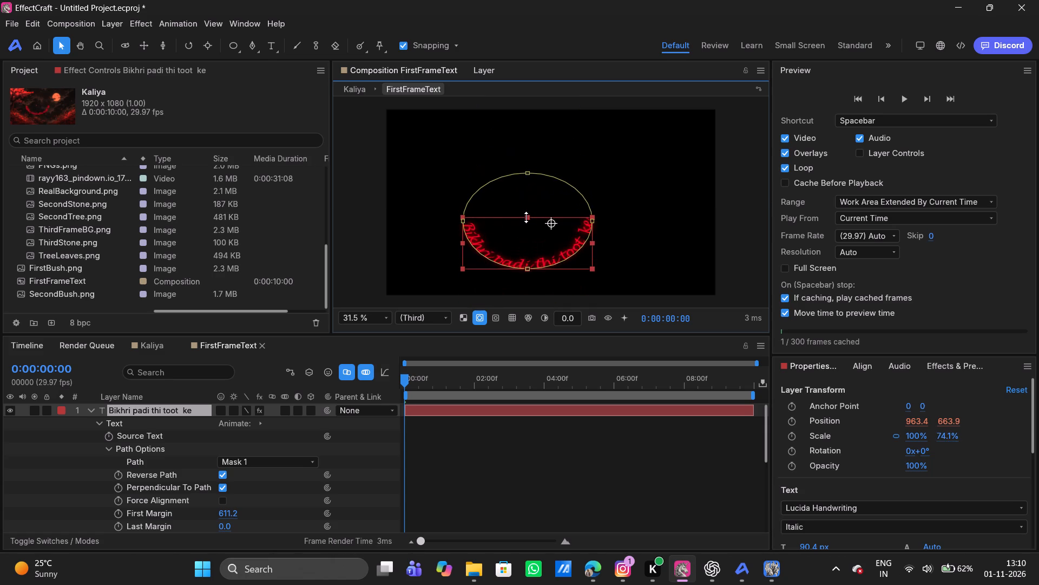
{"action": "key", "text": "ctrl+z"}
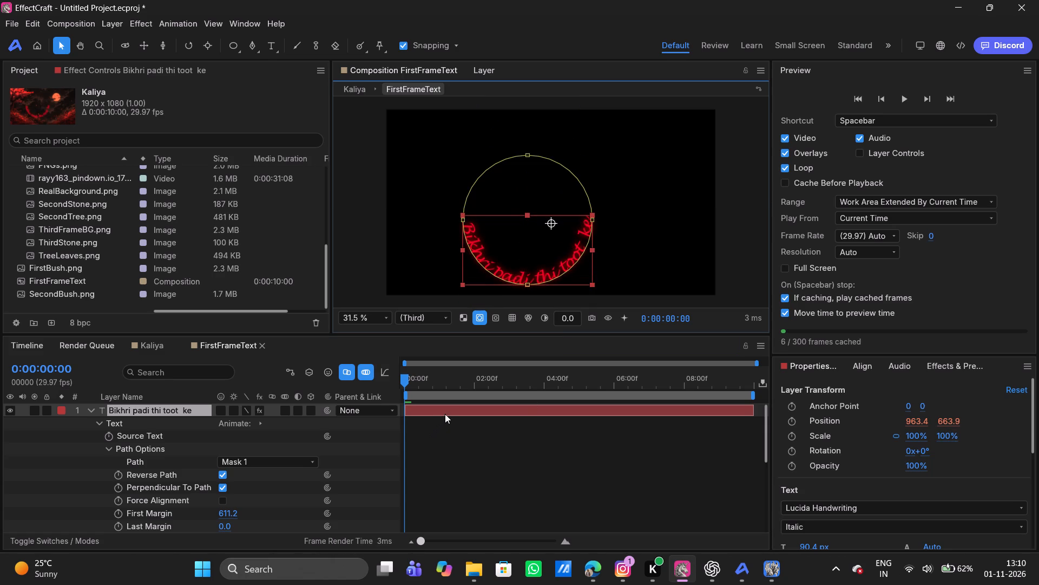
Set the lyric text's tracking to 163.
{"action": "left_click", "coordinate": [447, 412]}
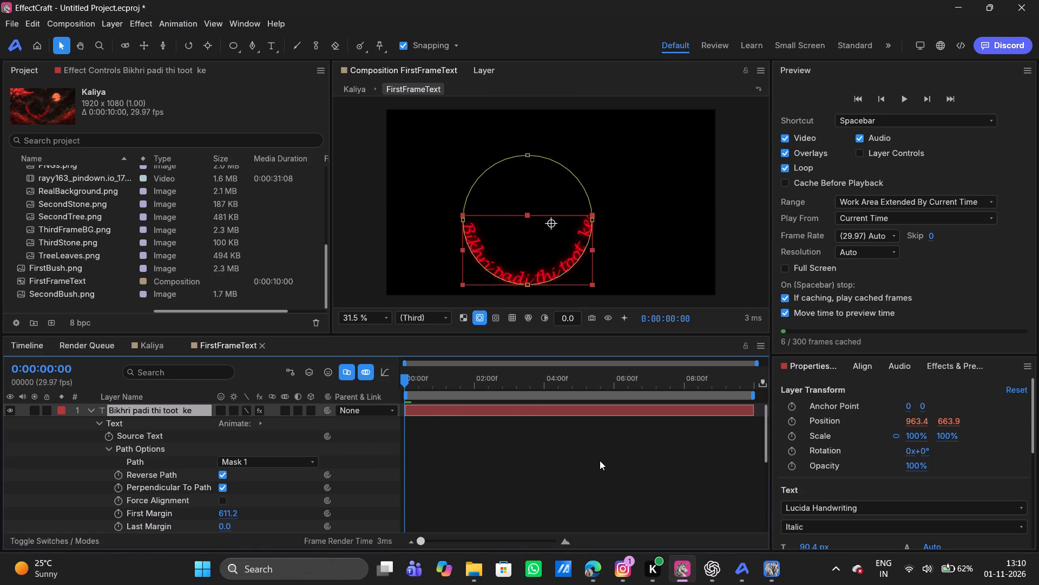
{"action": "scroll", "coordinate": [880, 455], "scroll_direction": "down", "scroll_amount": 1}
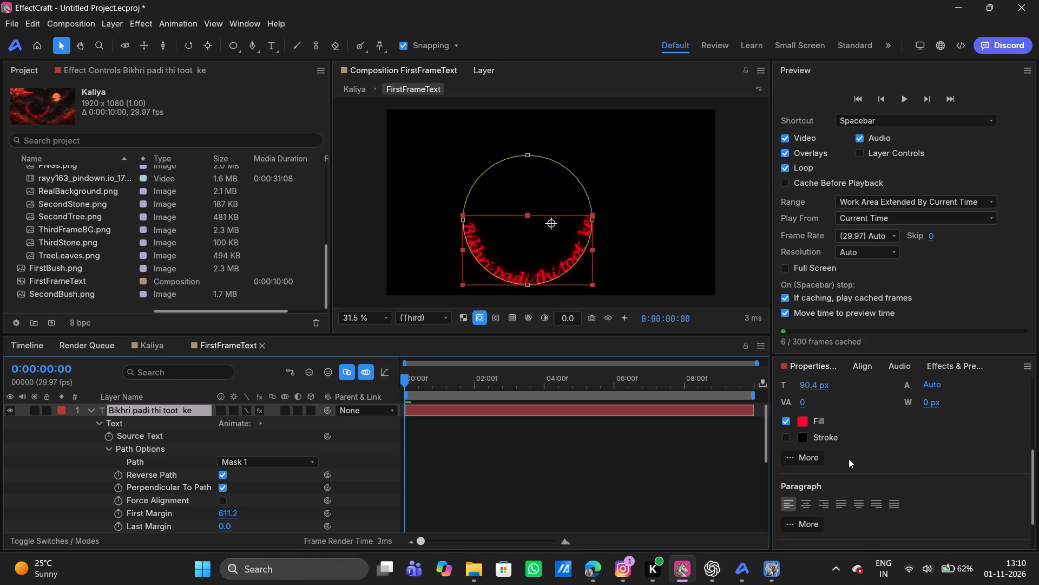
{"action": "scroll", "coordinate": [849, 459], "scroll_direction": "up", "scroll_amount": 1}
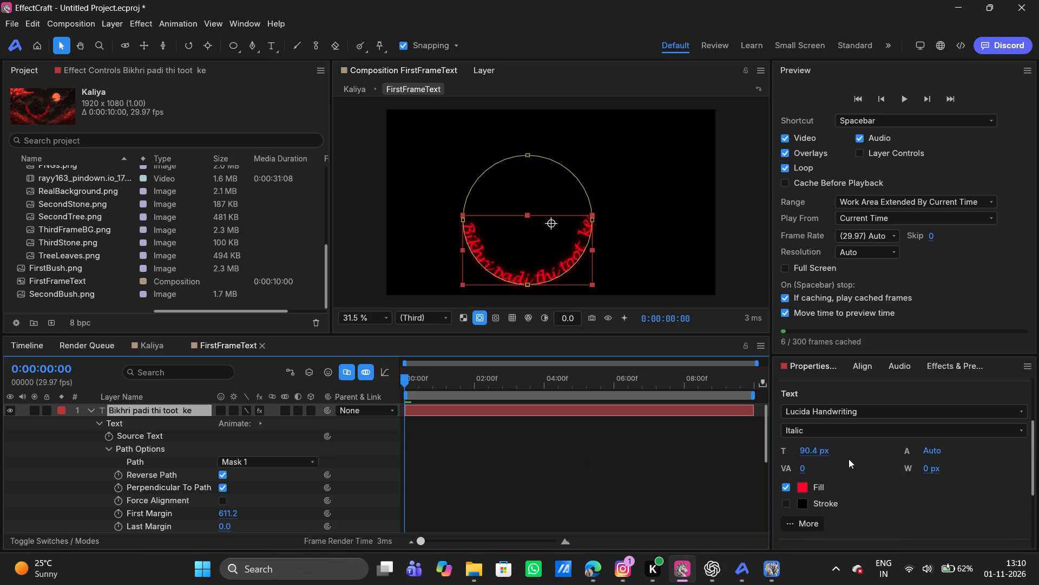
{"action": "scroll", "coordinate": [849, 459], "scroll_direction": "down", "scroll_amount": 1}
{"action": "scroll", "coordinate": [849, 459], "scroll_direction": "up", "scroll_amount": 1}
{"action": "left_click_drag", "start_coordinate": [804, 447], "coordinate": [65, 420]}
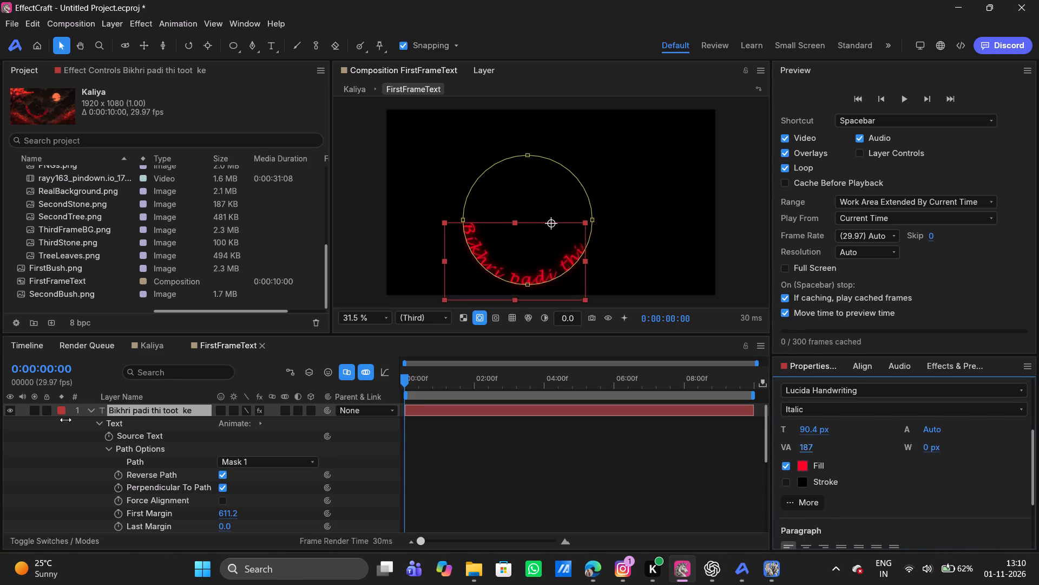
{"action": "left_click_drag", "start_coordinate": [65, 420], "coordinate": [227, 395]}
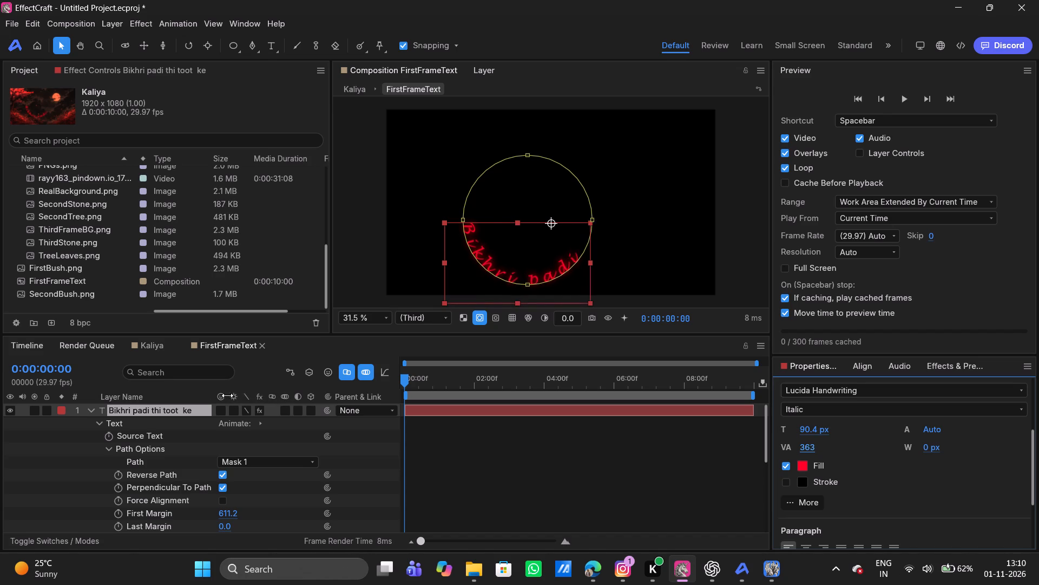
{"action": "left_click_drag", "start_coordinate": [227, 395], "coordinate": [51, 407]}
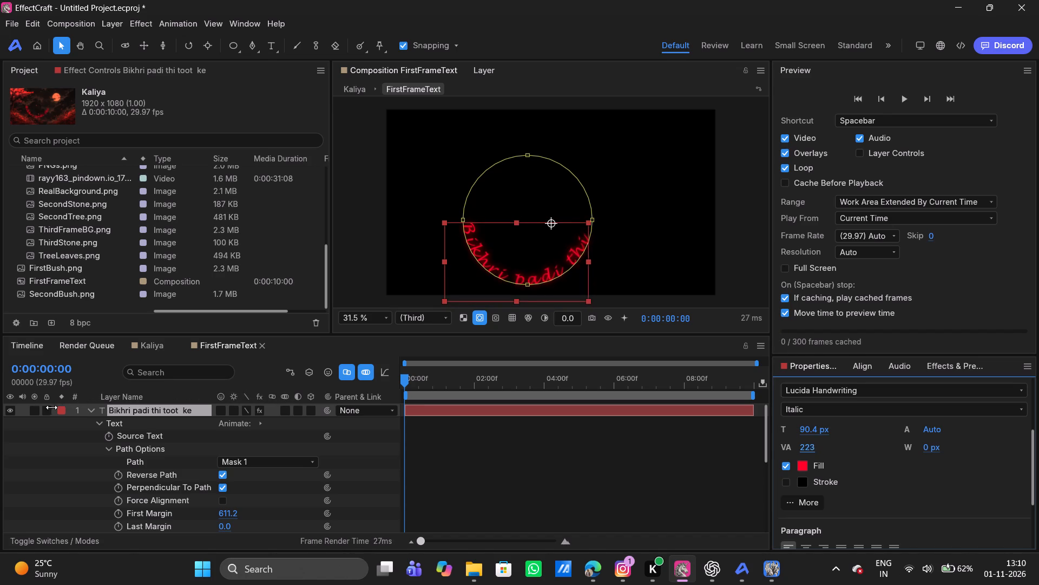
{"action": "left_click_drag", "start_coordinate": [51, 407], "coordinate": [1016, 422]}
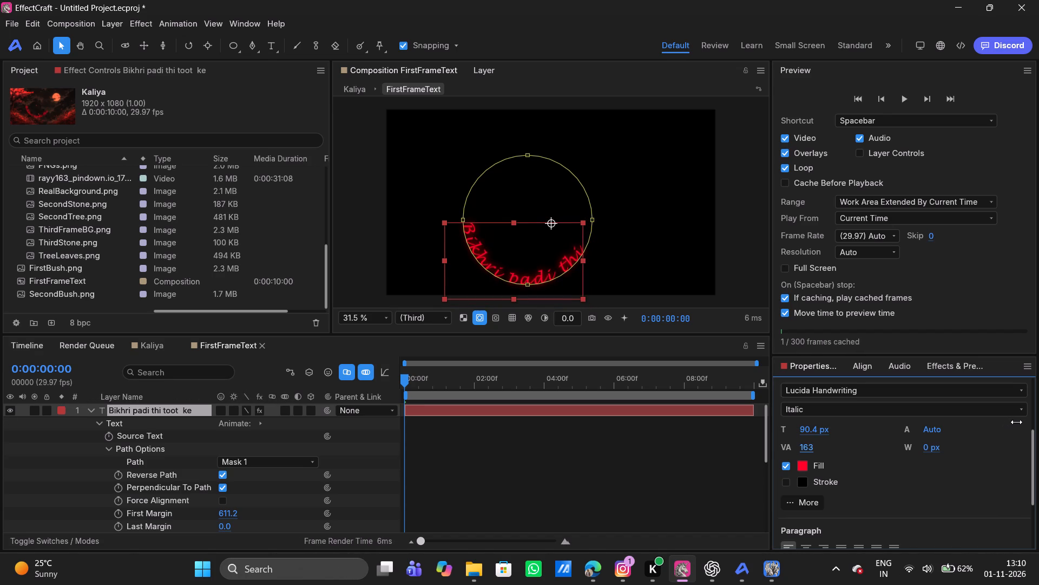
{"action": "left_click_drag", "start_coordinate": [1016, 422], "coordinate": [1017, 422]}
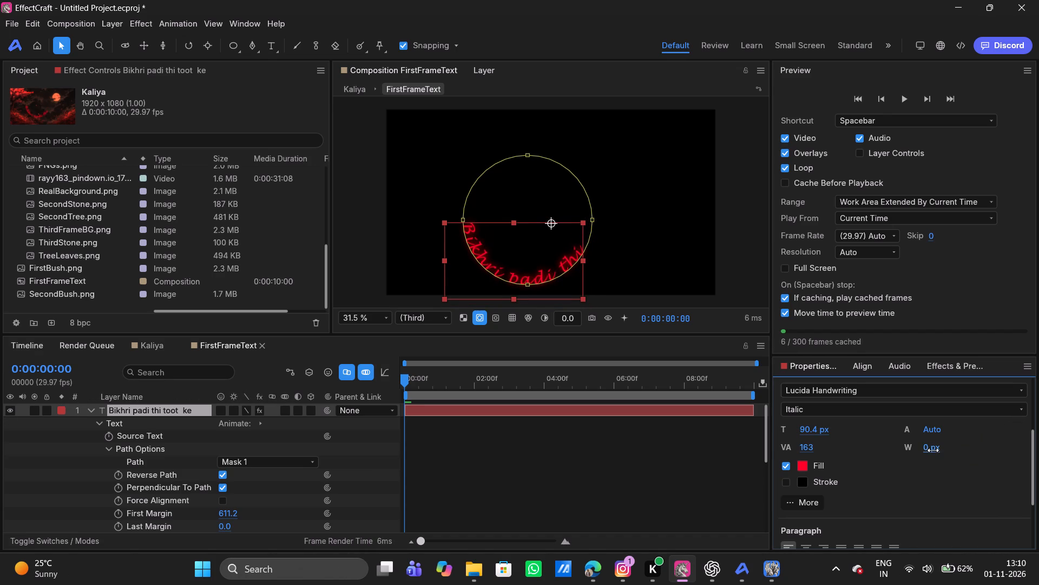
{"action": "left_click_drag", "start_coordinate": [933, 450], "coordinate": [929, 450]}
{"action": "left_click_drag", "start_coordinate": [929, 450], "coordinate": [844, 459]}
Set the curved lyric's font size to 55.2 px so the whole line fits along the circle.
{"action": "left_click_drag", "start_coordinate": [812, 432], "coordinate": [779, 431]}
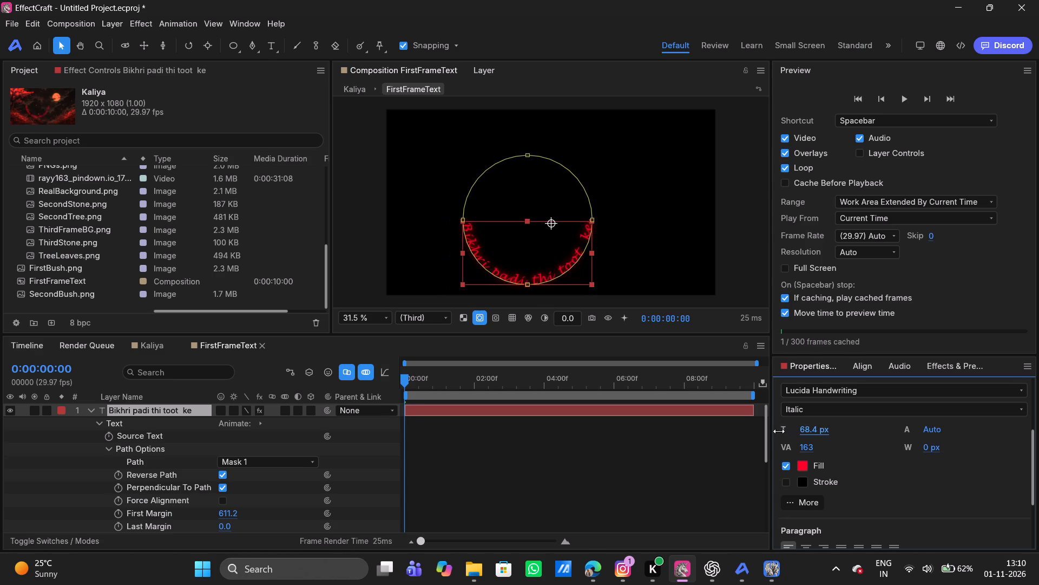
{"action": "left_click_drag", "start_coordinate": [779, 431], "coordinate": [757, 433]}
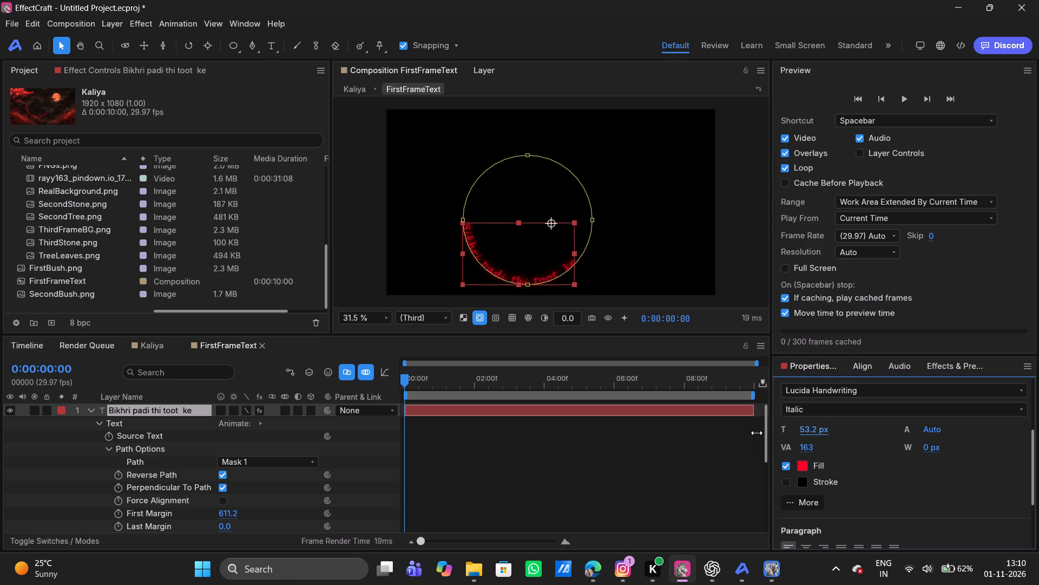
{"action": "left_click_drag", "start_coordinate": [757, 433], "coordinate": [791, 427]}
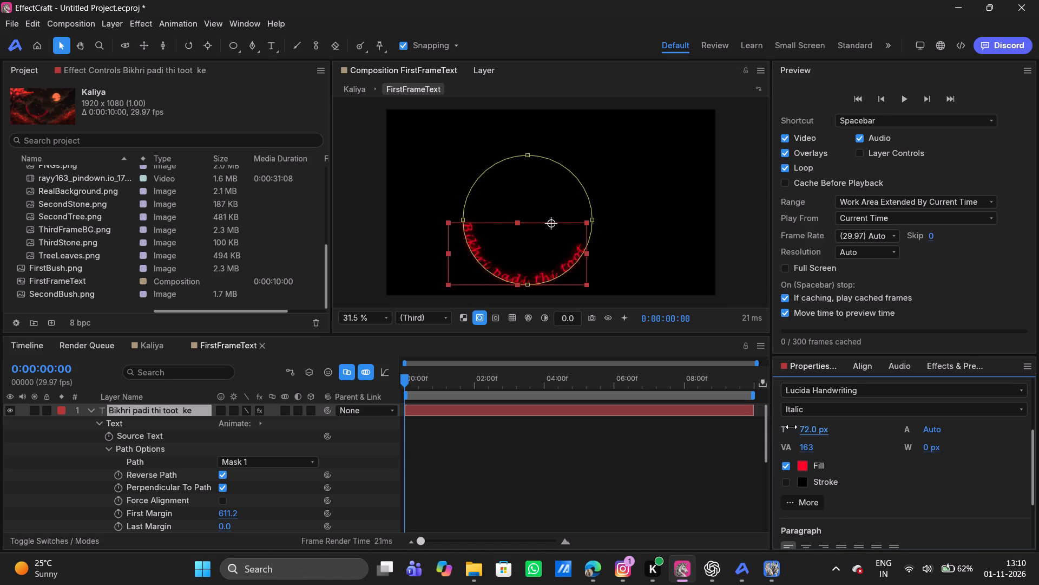
{"action": "left_click_drag", "start_coordinate": [791, 427], "coordinate": [971, 420]}
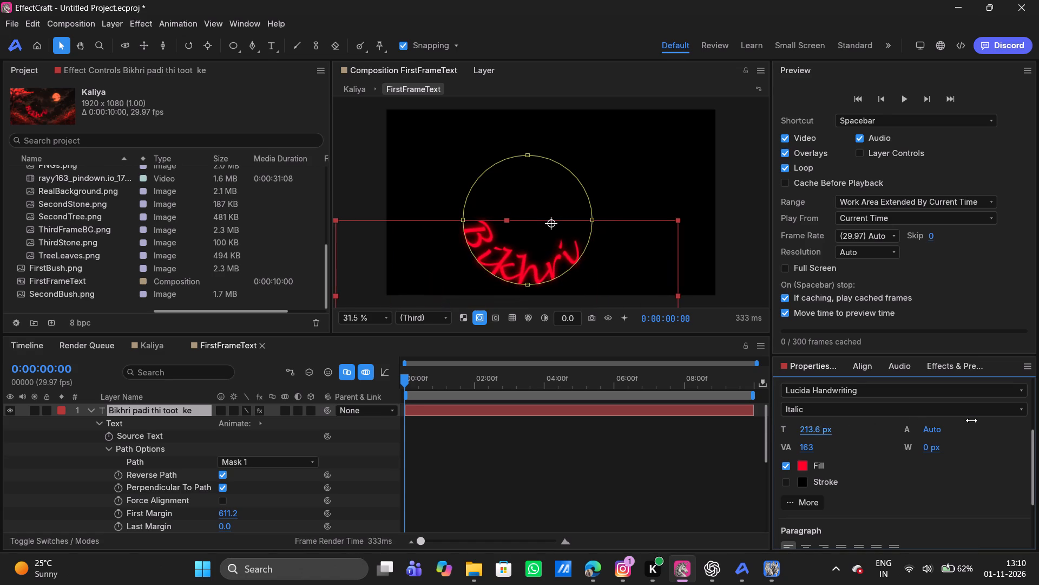
{"action": "left_click_drag", "start_coordinate": [971, 420], "coordinate": [852, 431]}
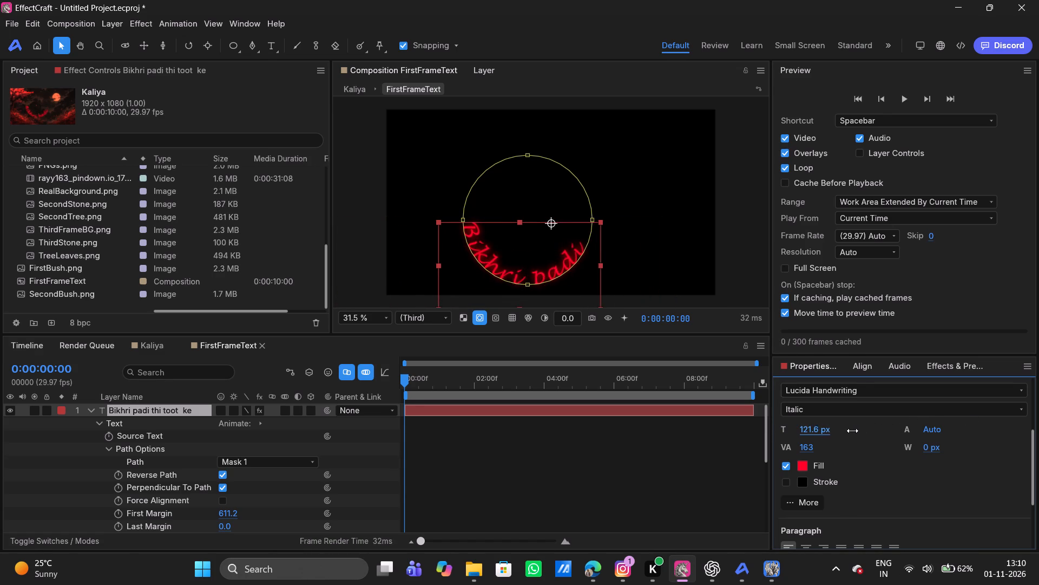
{"action": "left_click_drag", "start_coordinate": [852, 431], "coordinate": [917, 424]}
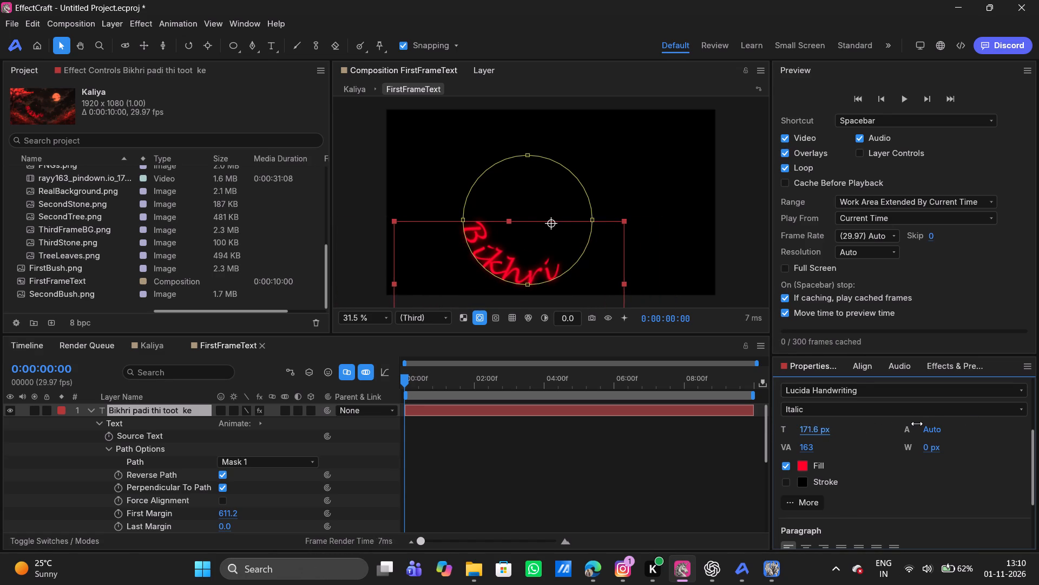
{"action": "left_click_drag", "start_coordinate": [917, 424], "coordinate": [782, 437]}
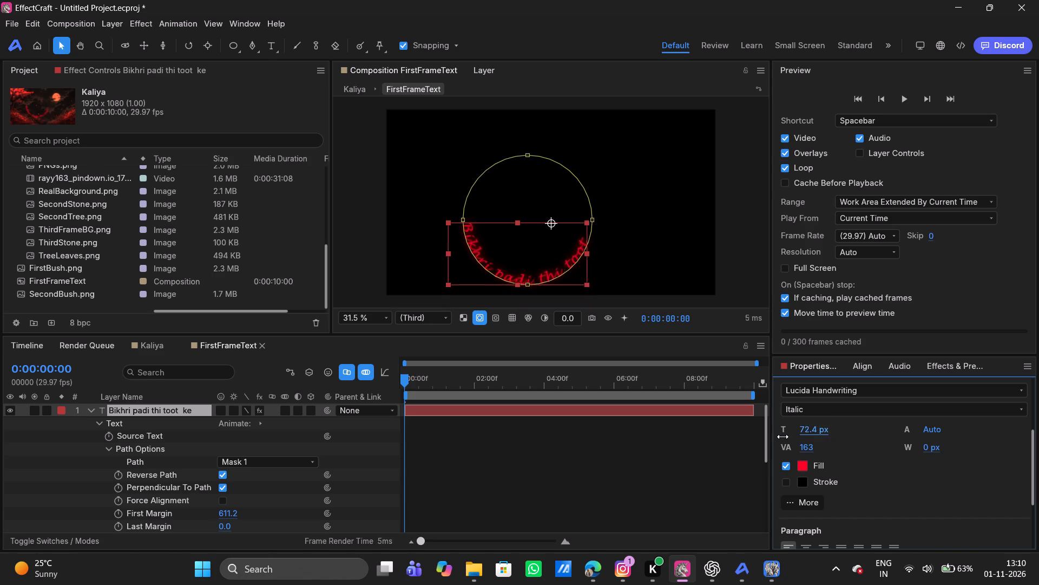
{"action": "left_click_drag", "start_coordinate": [782, 437], "coordinate": [759, 437]}
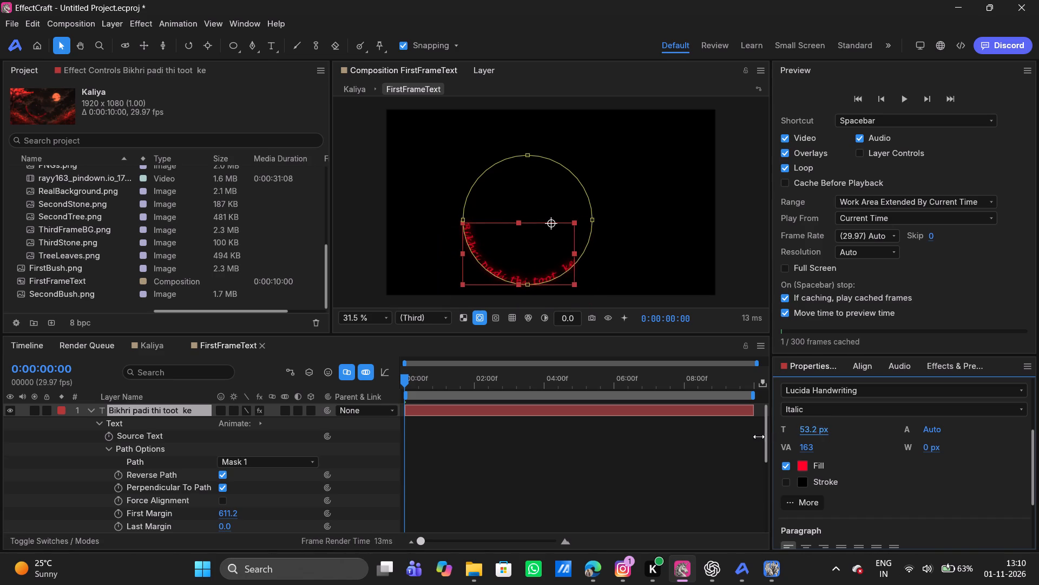
{"action": "left_click_drag", "start_coordinate": [759, 437], "coordinate": [761, 437]}
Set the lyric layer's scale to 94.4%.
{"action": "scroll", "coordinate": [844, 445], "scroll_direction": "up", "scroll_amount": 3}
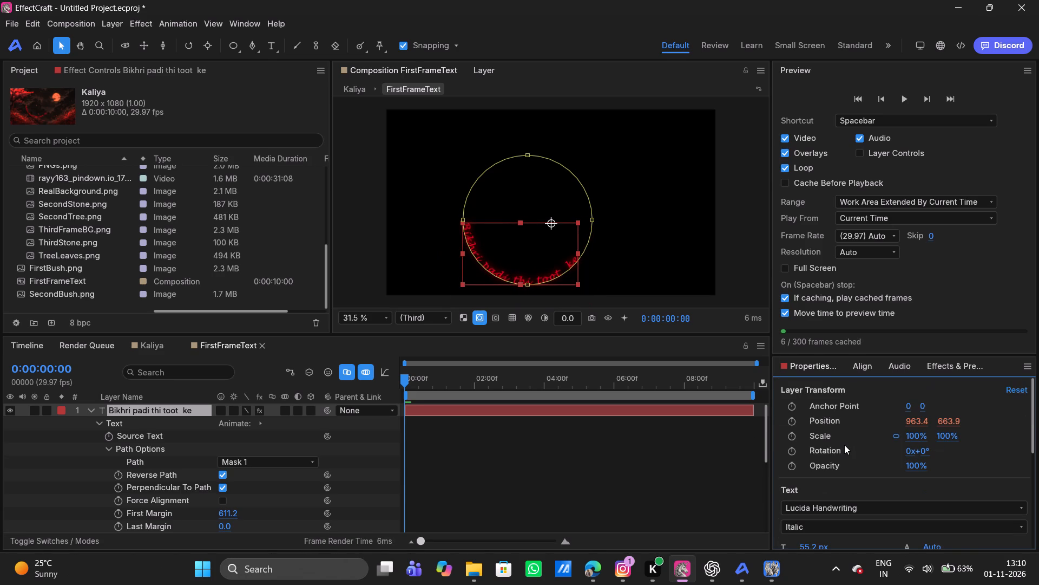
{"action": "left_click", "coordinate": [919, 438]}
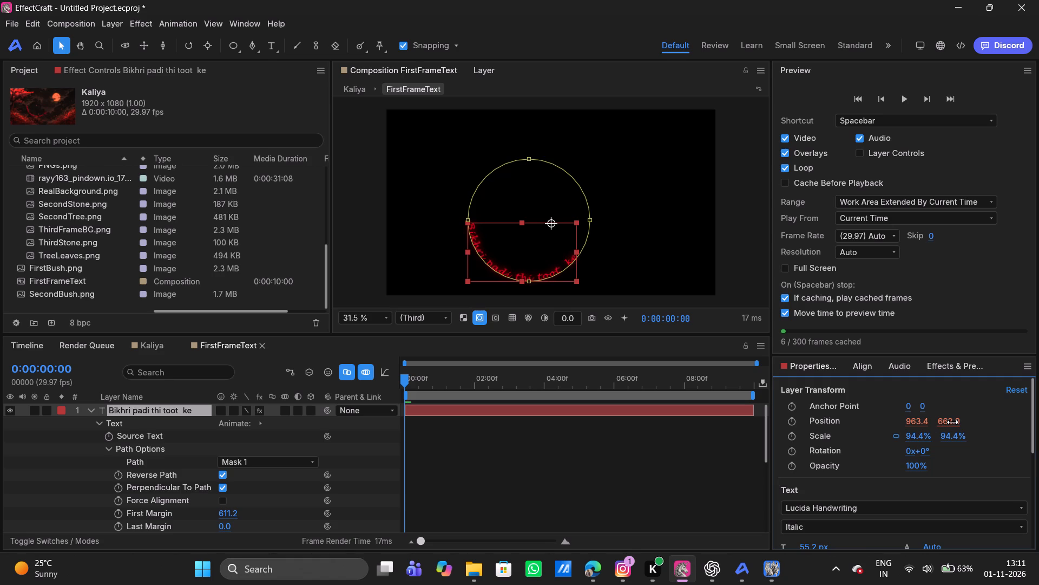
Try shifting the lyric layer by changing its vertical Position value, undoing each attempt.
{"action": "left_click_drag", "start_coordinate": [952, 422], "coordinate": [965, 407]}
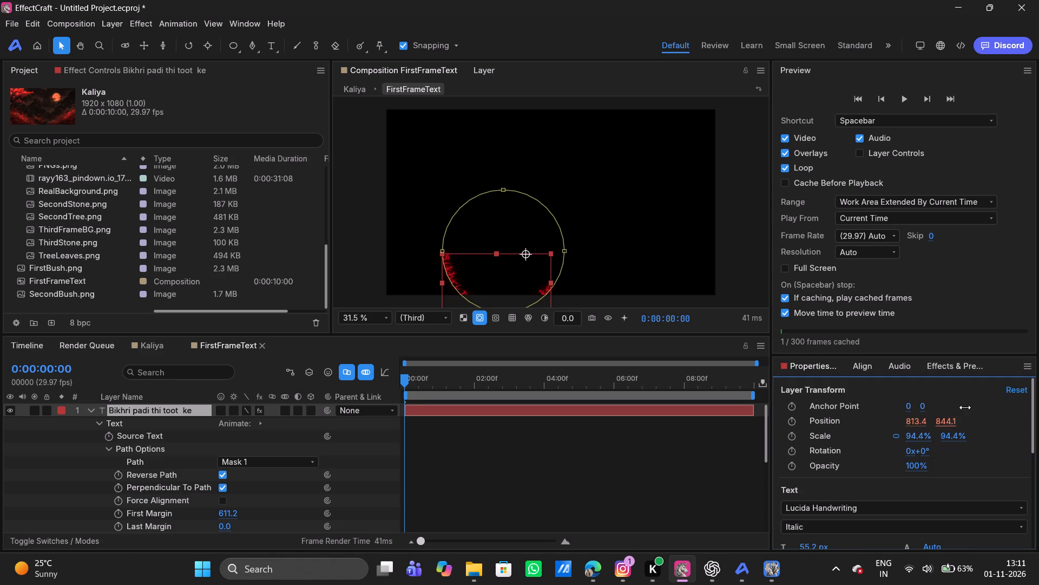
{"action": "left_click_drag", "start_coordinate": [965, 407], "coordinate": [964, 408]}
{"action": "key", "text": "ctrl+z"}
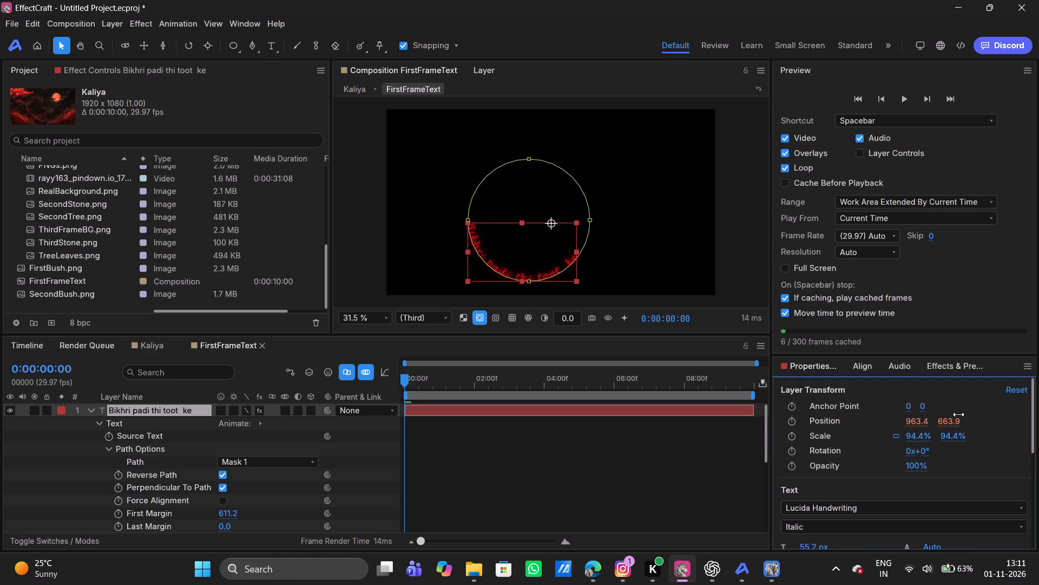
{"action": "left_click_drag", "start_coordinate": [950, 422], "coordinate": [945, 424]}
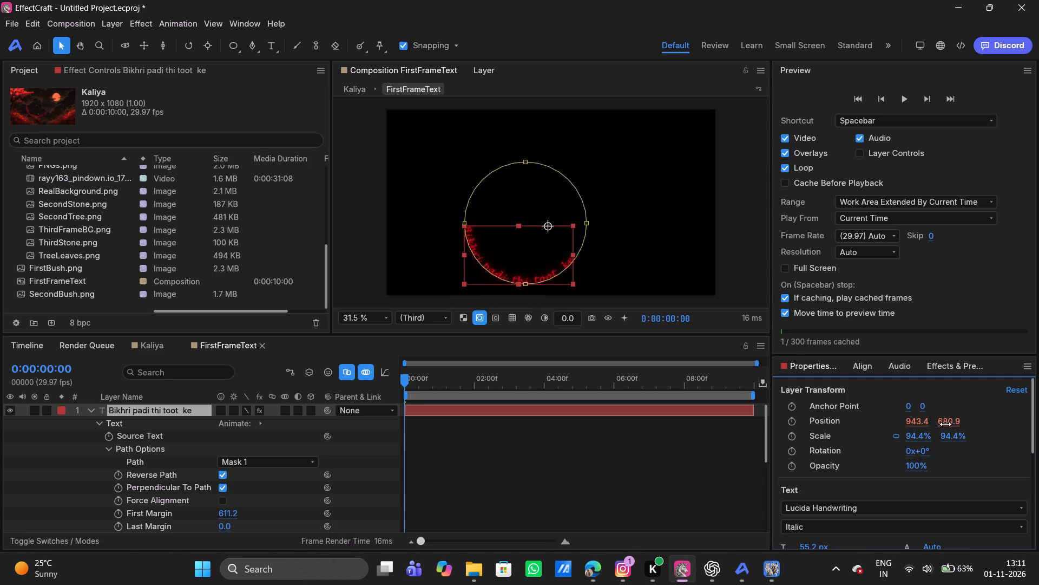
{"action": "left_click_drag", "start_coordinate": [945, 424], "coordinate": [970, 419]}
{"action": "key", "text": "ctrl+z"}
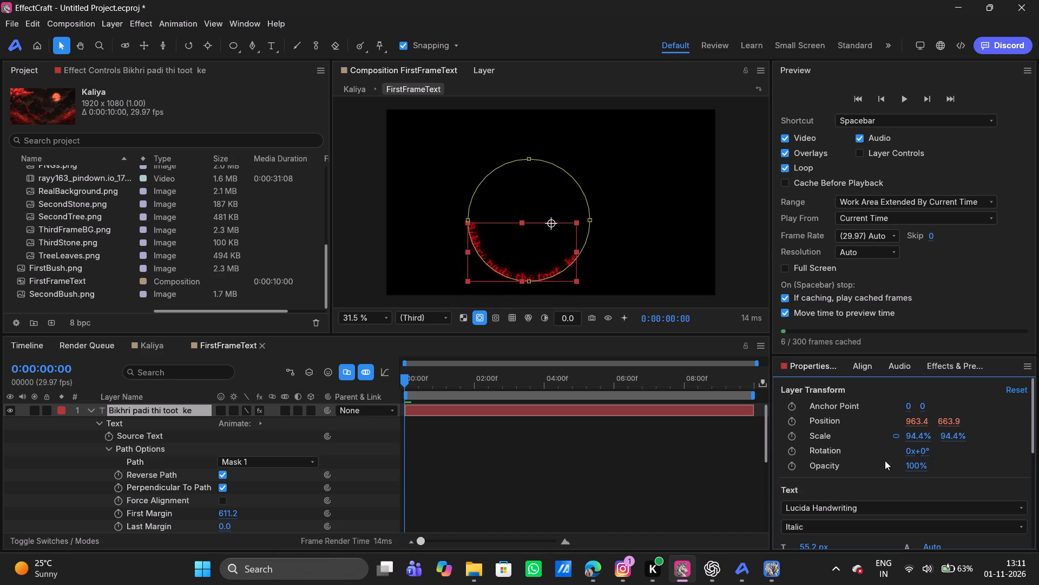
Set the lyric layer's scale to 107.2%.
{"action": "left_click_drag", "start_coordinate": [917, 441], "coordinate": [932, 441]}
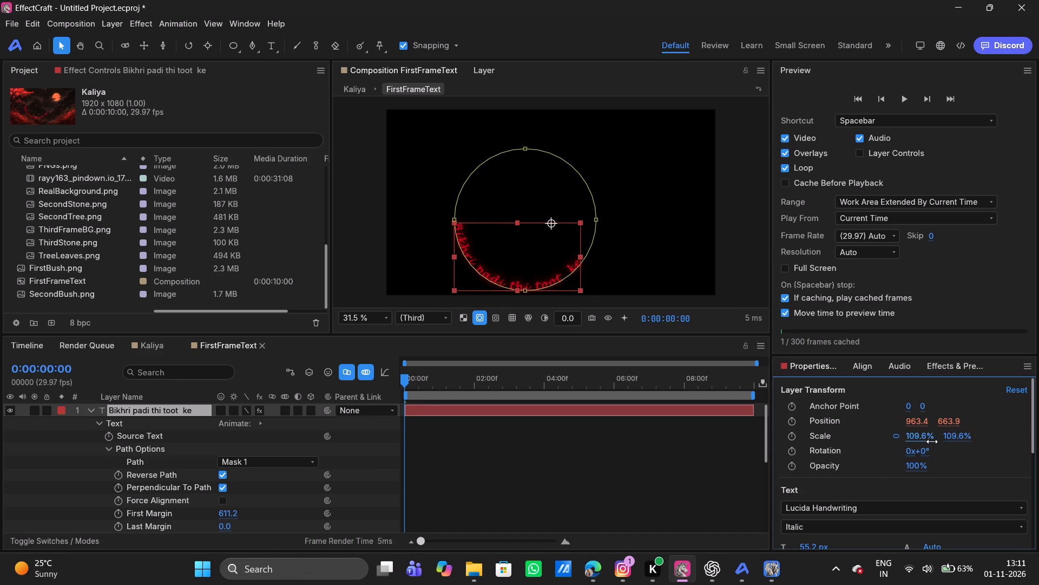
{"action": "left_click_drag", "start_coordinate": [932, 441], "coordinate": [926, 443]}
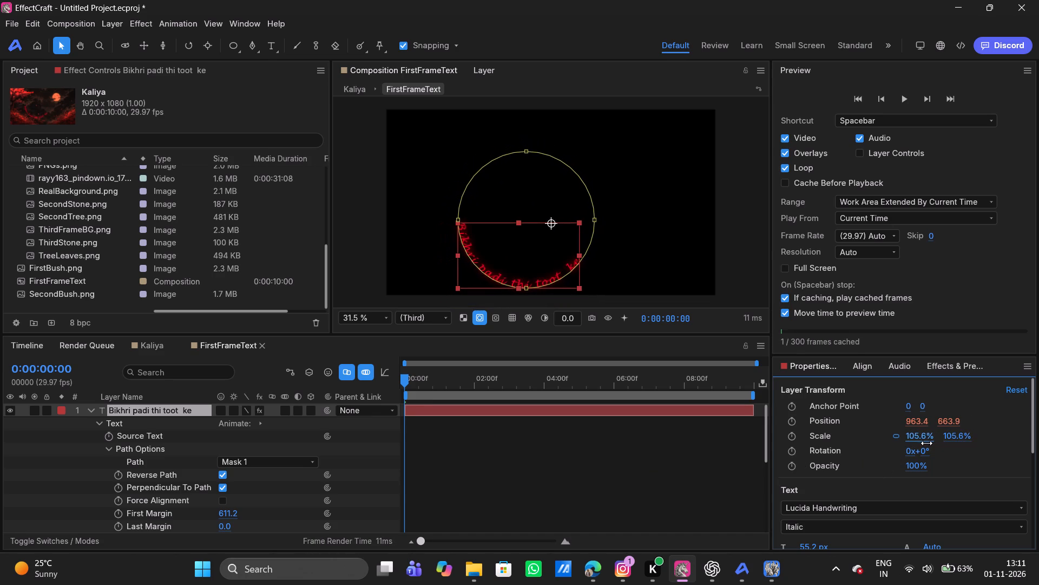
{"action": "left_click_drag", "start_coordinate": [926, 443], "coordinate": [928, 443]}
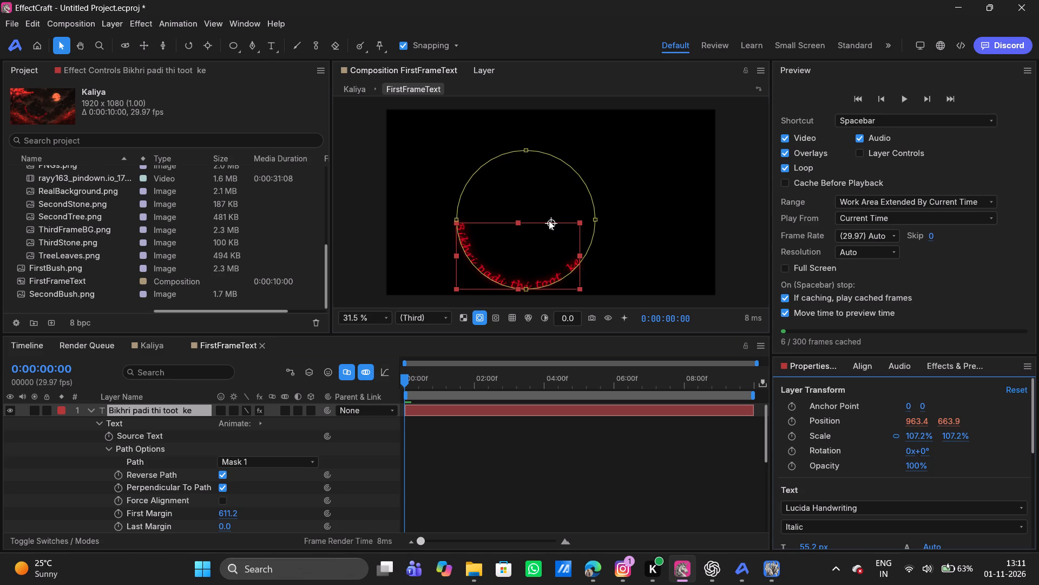
Move the curved lyric up and to the right in the composition, to a position of about 1150, 463.
{"action": "left_click_drag", "start_coordinate": [549, 220], "coordinate": [564, 198]}
{"action": "left_click", "coordinate": [519, 251]}
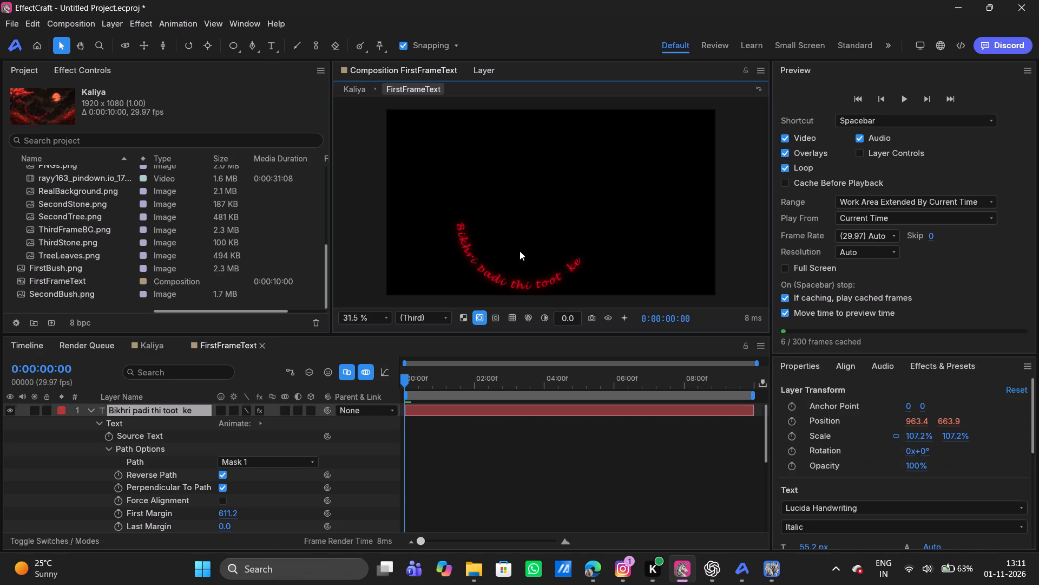
{"action": "left_click_drag", "start_coordinate": [553, 223], "coordinate": [565, 203]}
{"action": "left_click", "coordinate": [501, 262]}
{"action": "key", "text": "g"}
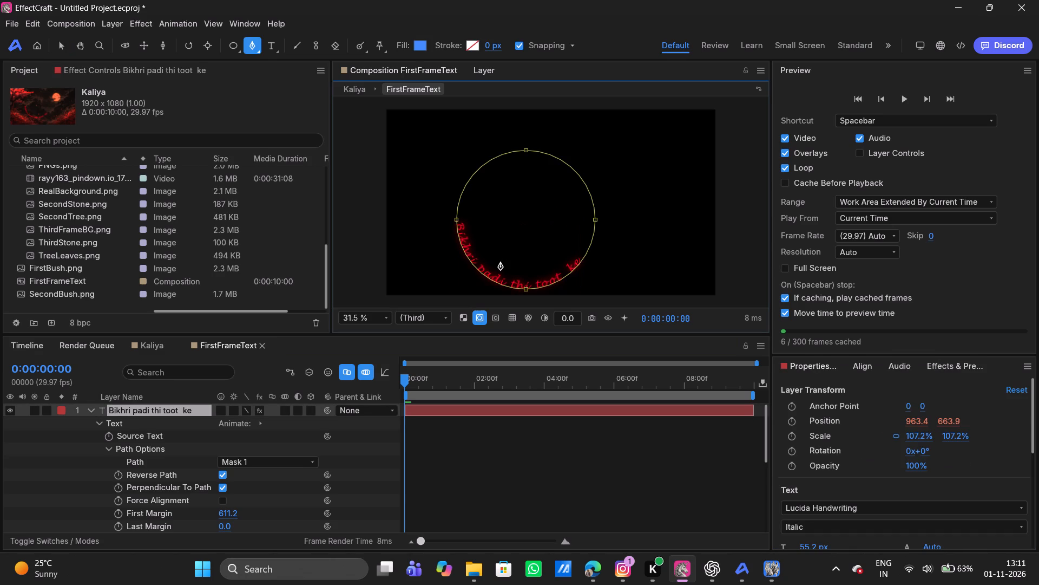
{"action": "key", "text": "h"}
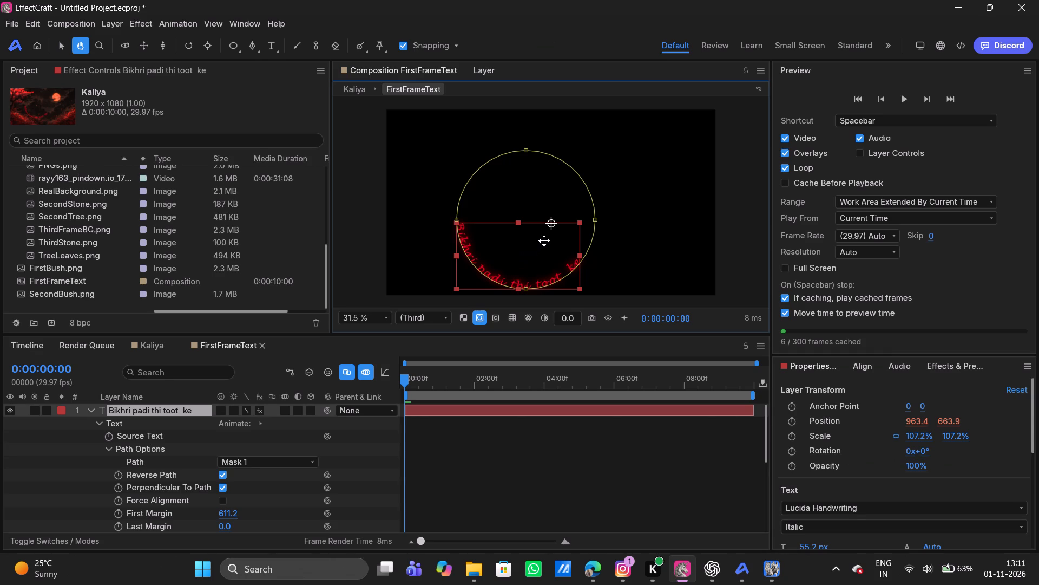
{"action": "left_click_drag", "start_coordinate": [544, 240], "coordinate": [560, 217]}
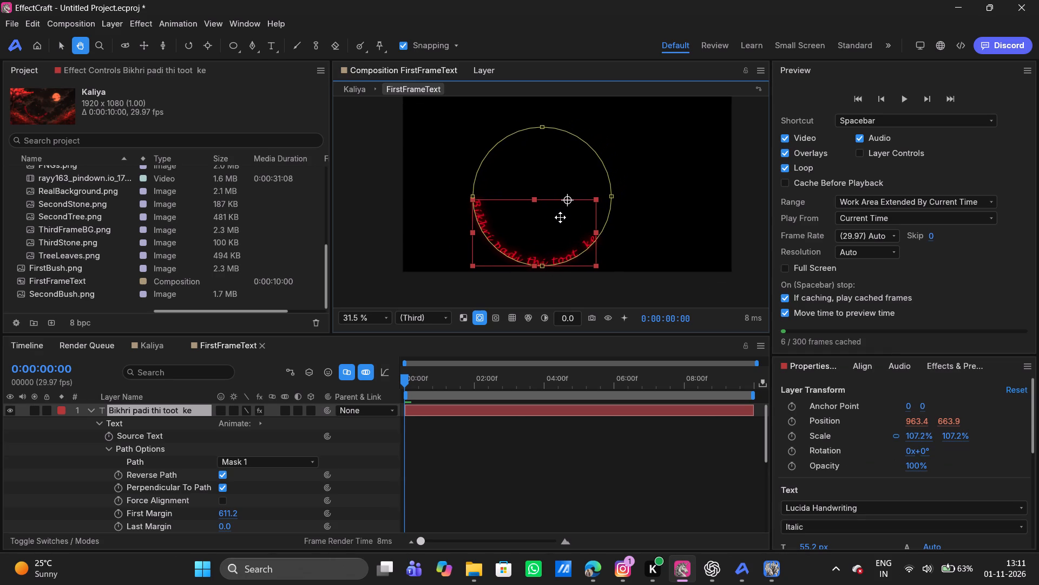
{"action": "key", "text": "v"}
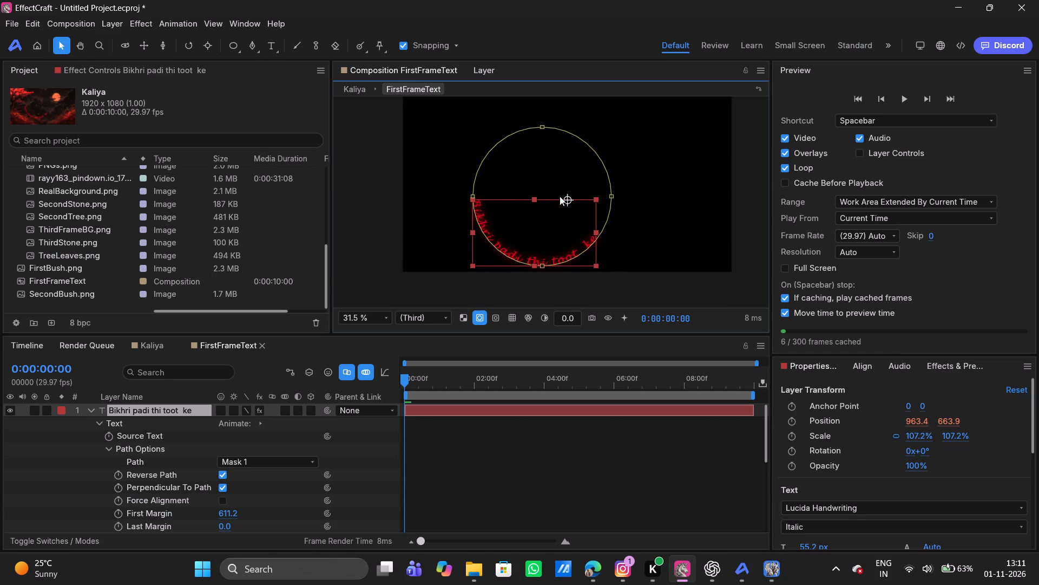
{"action": "left_click_drag", "start_coordinate": [570, 198], "coordinate": [531, 194]}
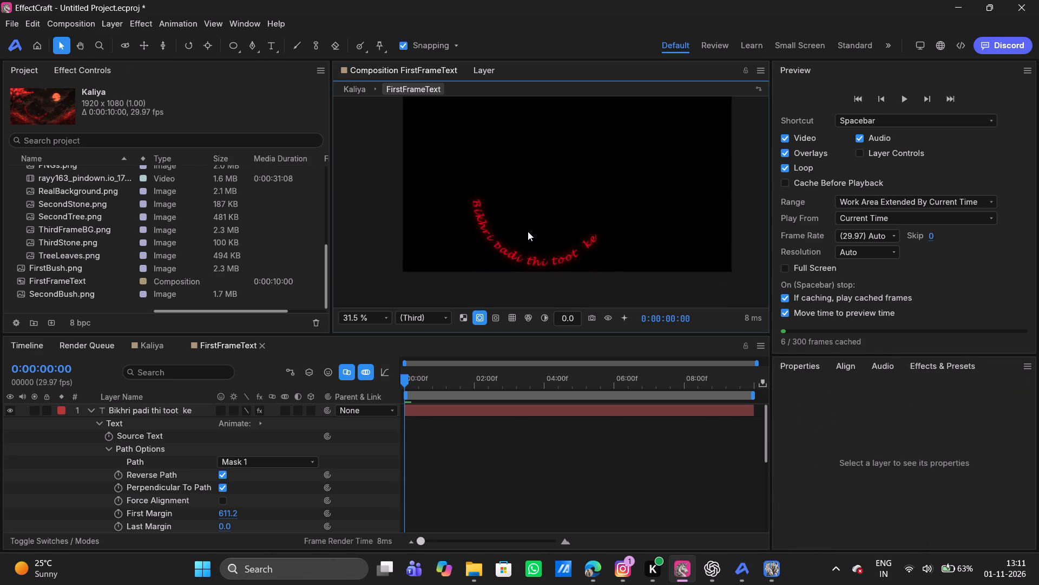
{"action": "left_click", "coordinate": [528, 231]}
{"action": "left_click_drag", "start_coordinate": [523, 238], "coordinate": [555, 202]}
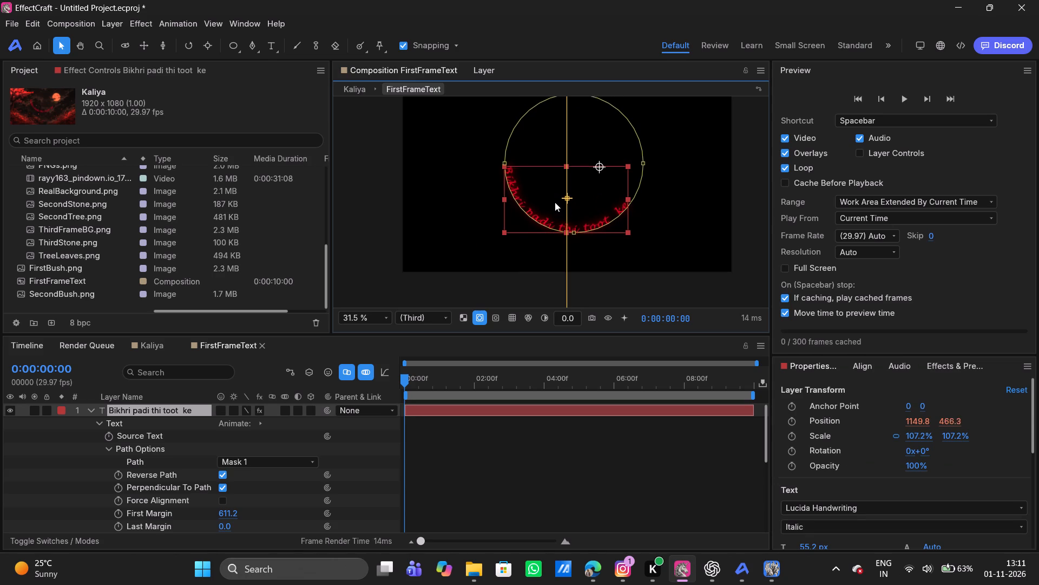
{"action": "left_click_drag", "start_coordinate": [555, 202], "coordinate": [556, 203]}
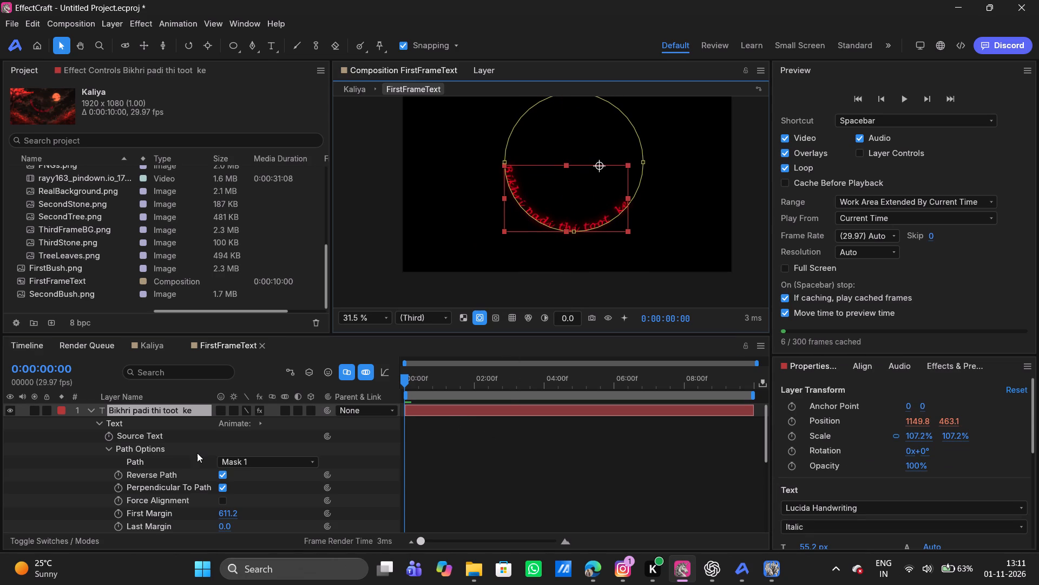
Set the text path's First Margin to 722.4 to centre the lyric on the circle's lower arc.
{"action": "scroll", "coordinate": [197, 453], "scroll_direction": "down", "scroll_amount": 1}
{"action": "left_click_drag", "start_coordinate": [228, 509], "coordinate": [261, 505]}
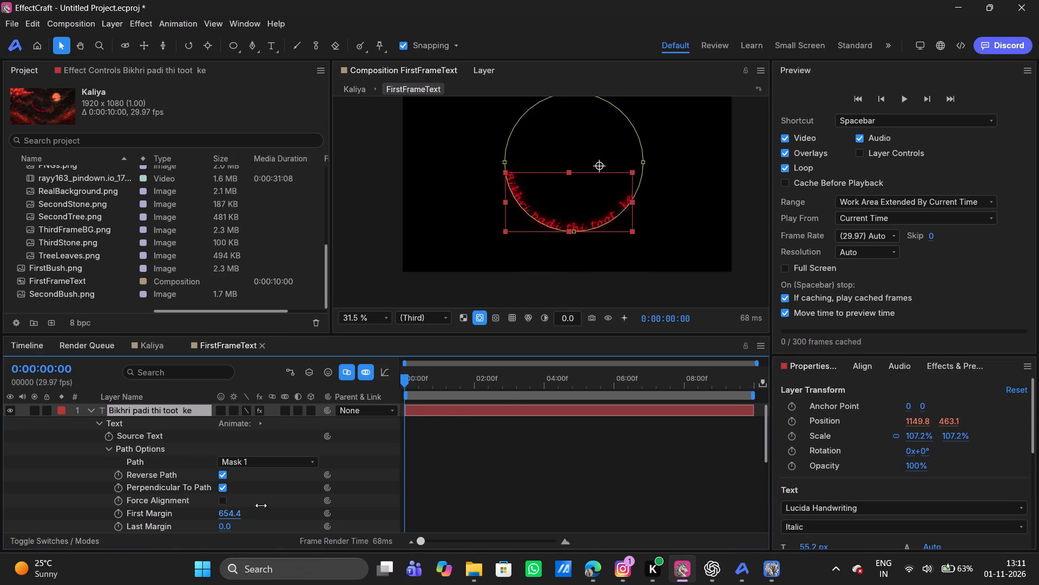
{"action": "left_click_drag", "start_coordinate": [261, 505], "coordinate": [312, 490]}
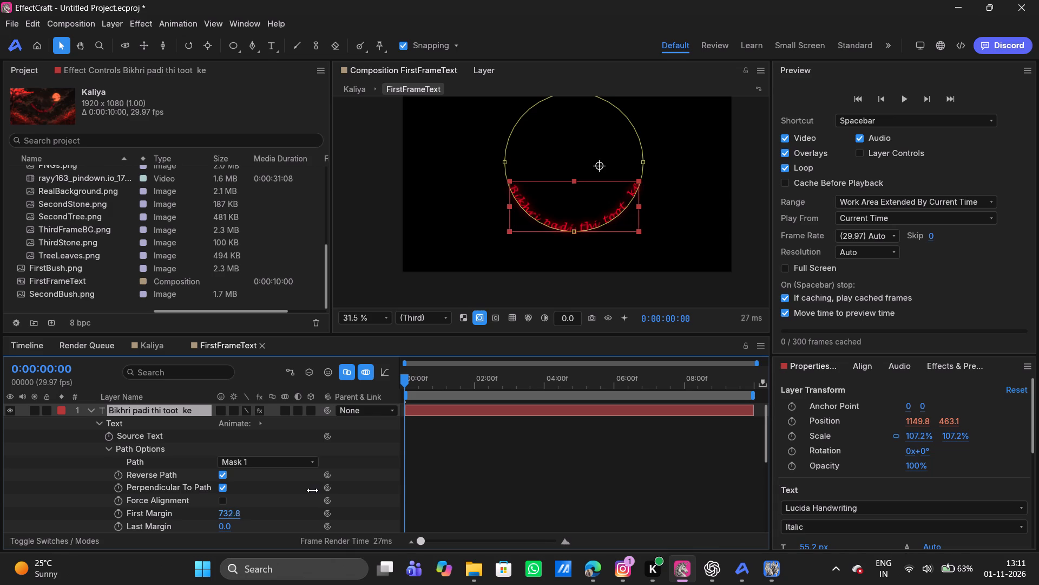
{"action": "left_click_drag", "start_coordinate": [312, 490], "coordinate": [307, 490]}
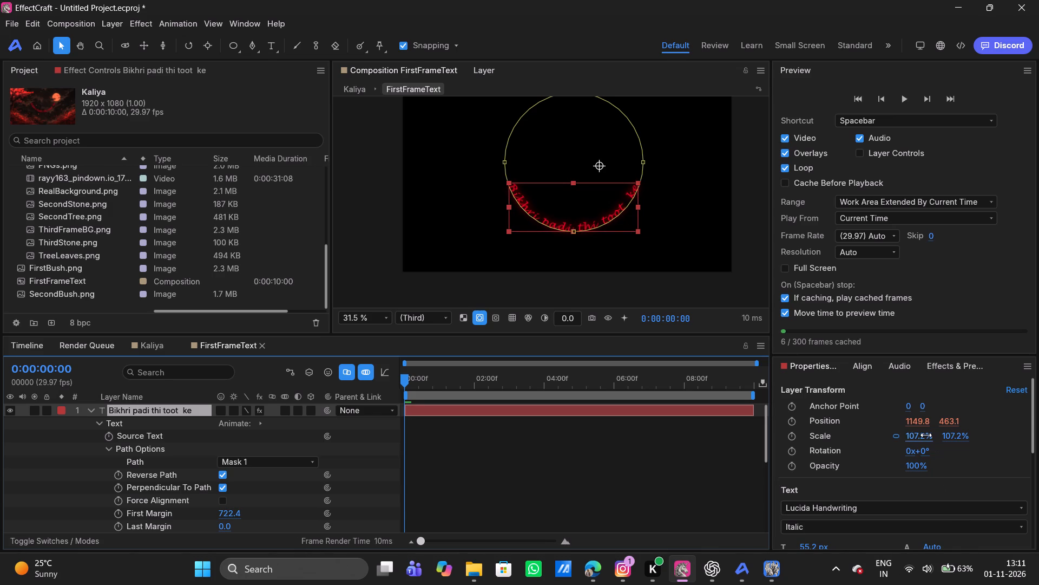
Scale the lyric layer up to 141.6% and deselect it to check the glowing curve without its outlines.
{"action": "left_click_drag", "start_coordinate": [926, 435], "coordinate": [952, 434]}
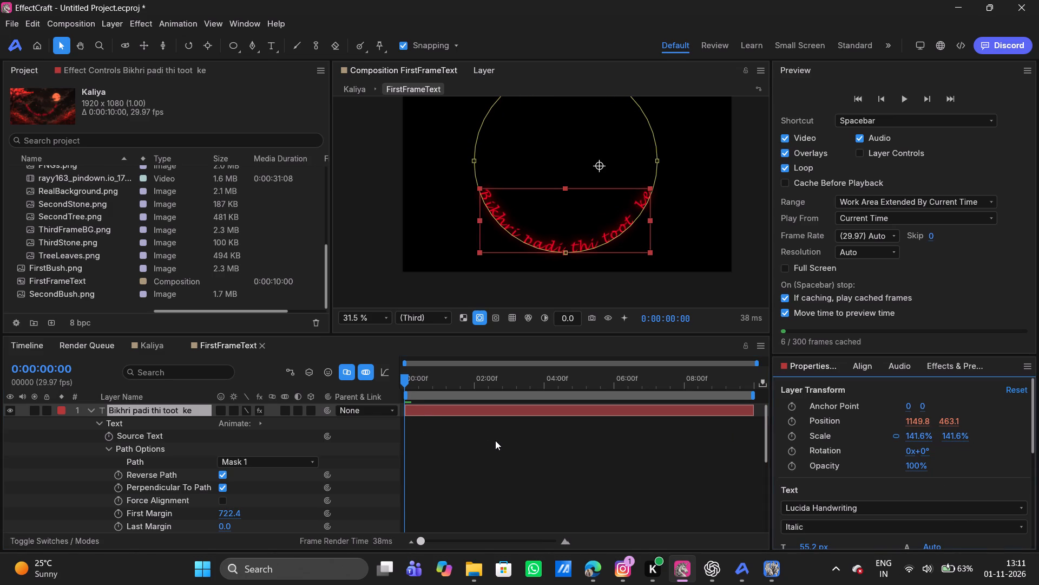
{"action": "left_click", "coordinate": [485, 452]}
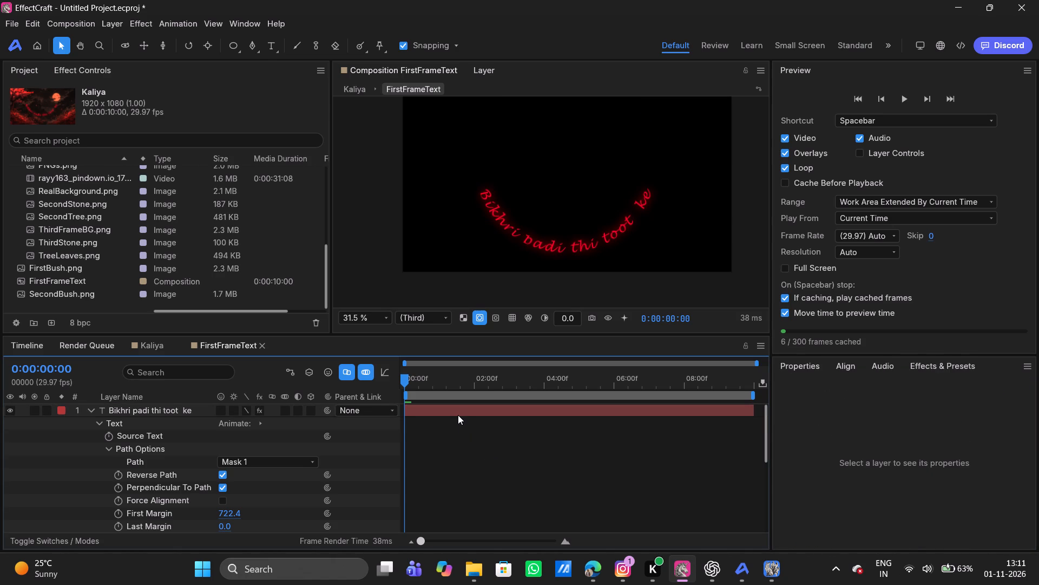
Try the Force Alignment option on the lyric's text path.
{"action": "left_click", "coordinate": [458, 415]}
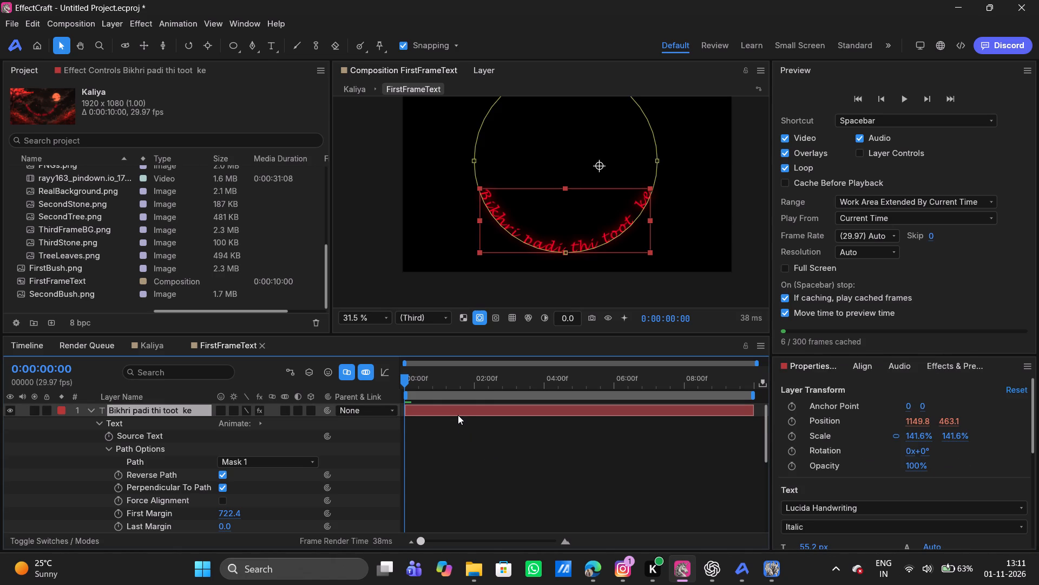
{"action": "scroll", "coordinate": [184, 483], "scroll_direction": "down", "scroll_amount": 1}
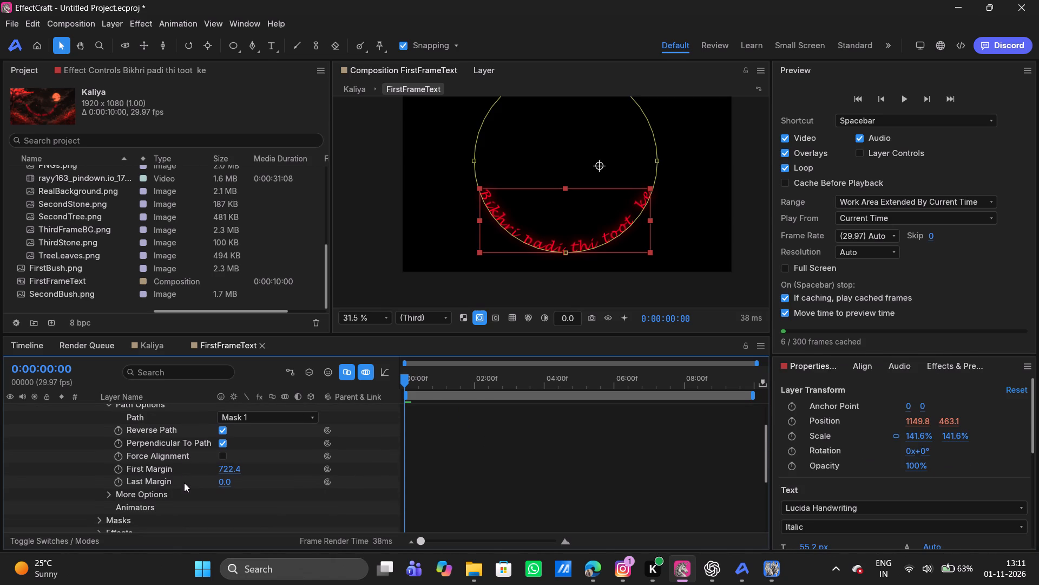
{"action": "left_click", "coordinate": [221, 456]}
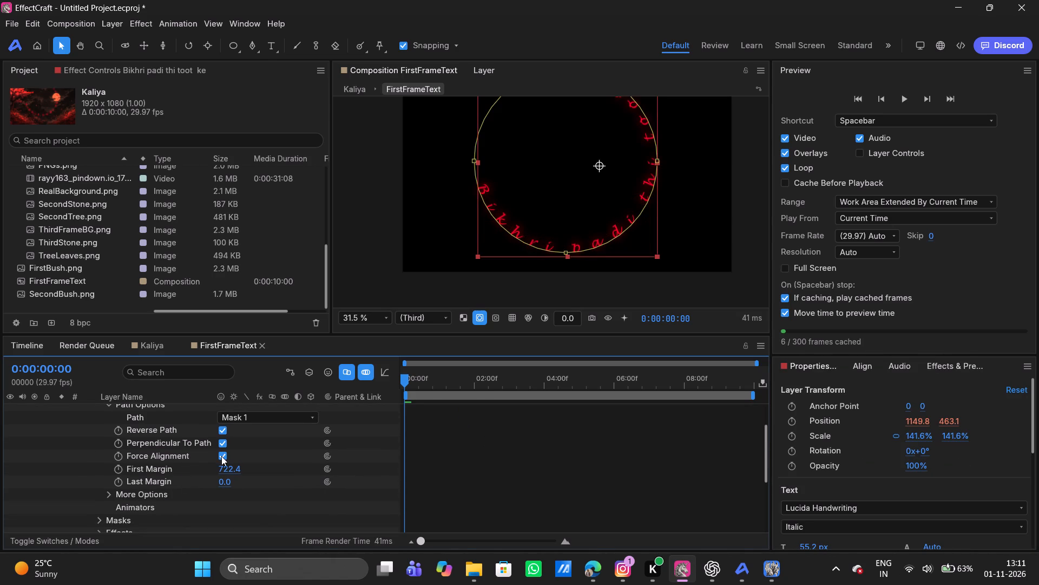
Turn off Force Alignment in the lyric's path options.
{"action": "left_click", "coordinate": [221, 456]}
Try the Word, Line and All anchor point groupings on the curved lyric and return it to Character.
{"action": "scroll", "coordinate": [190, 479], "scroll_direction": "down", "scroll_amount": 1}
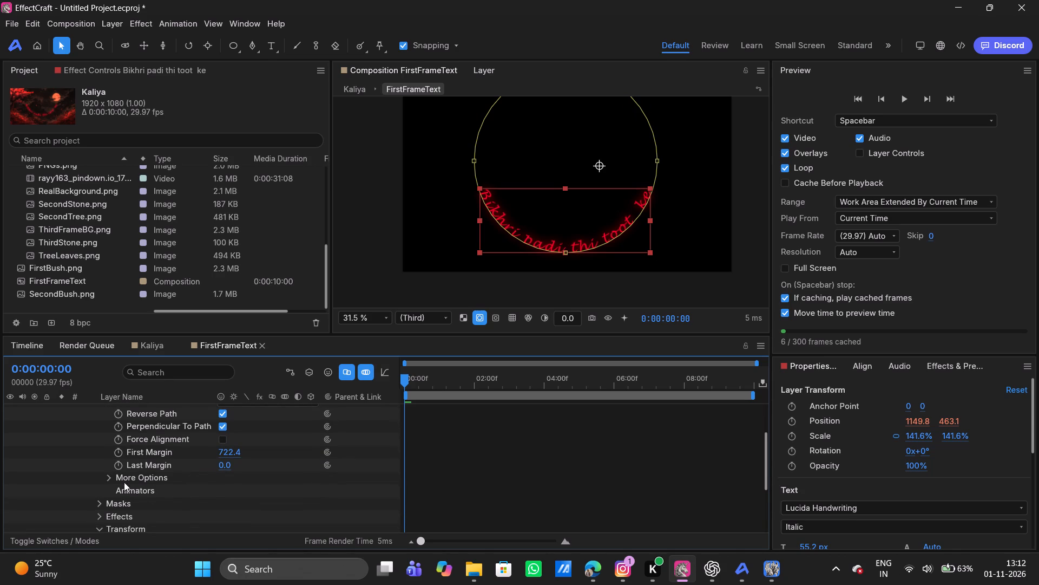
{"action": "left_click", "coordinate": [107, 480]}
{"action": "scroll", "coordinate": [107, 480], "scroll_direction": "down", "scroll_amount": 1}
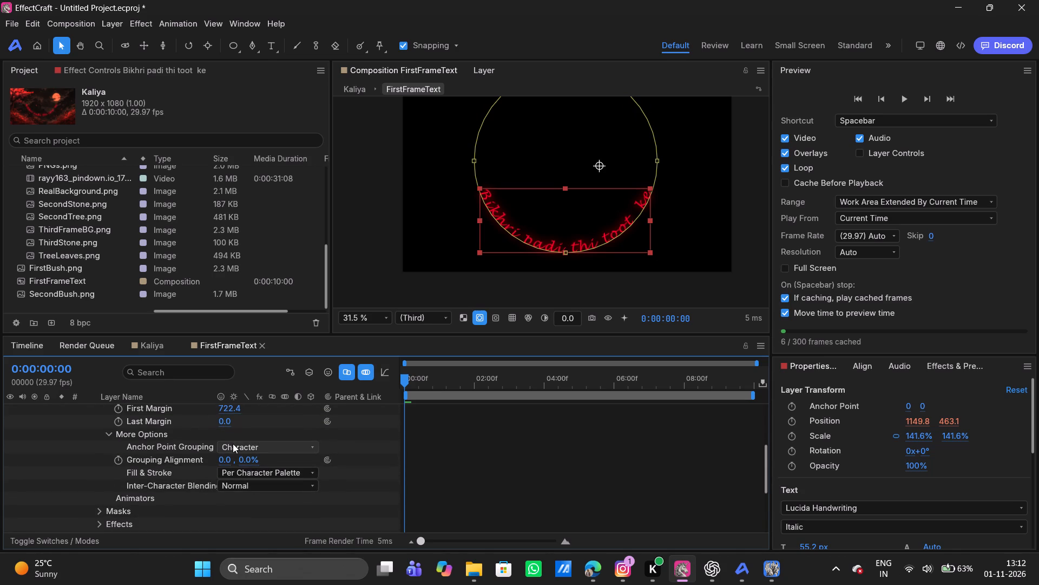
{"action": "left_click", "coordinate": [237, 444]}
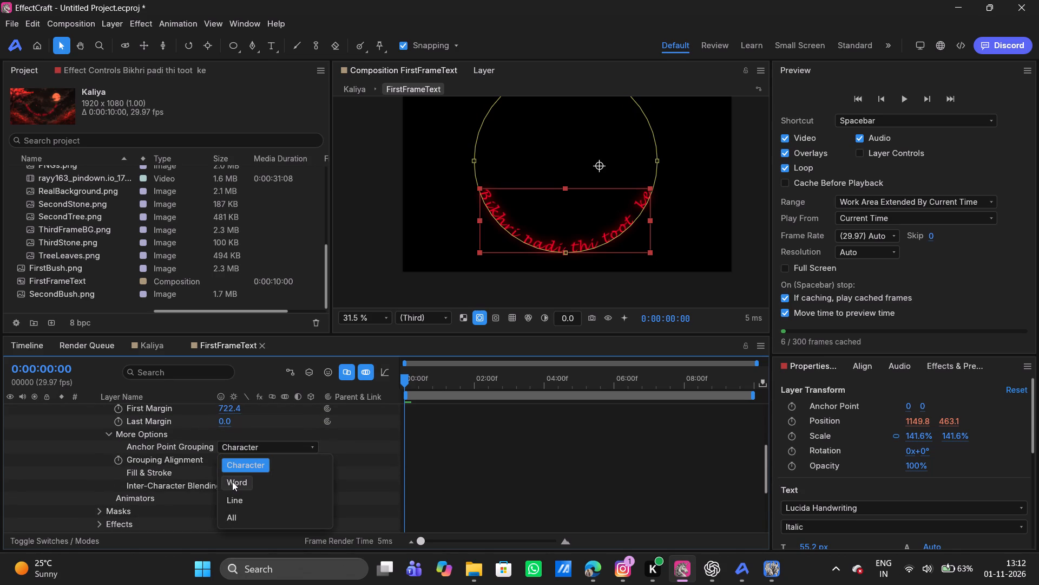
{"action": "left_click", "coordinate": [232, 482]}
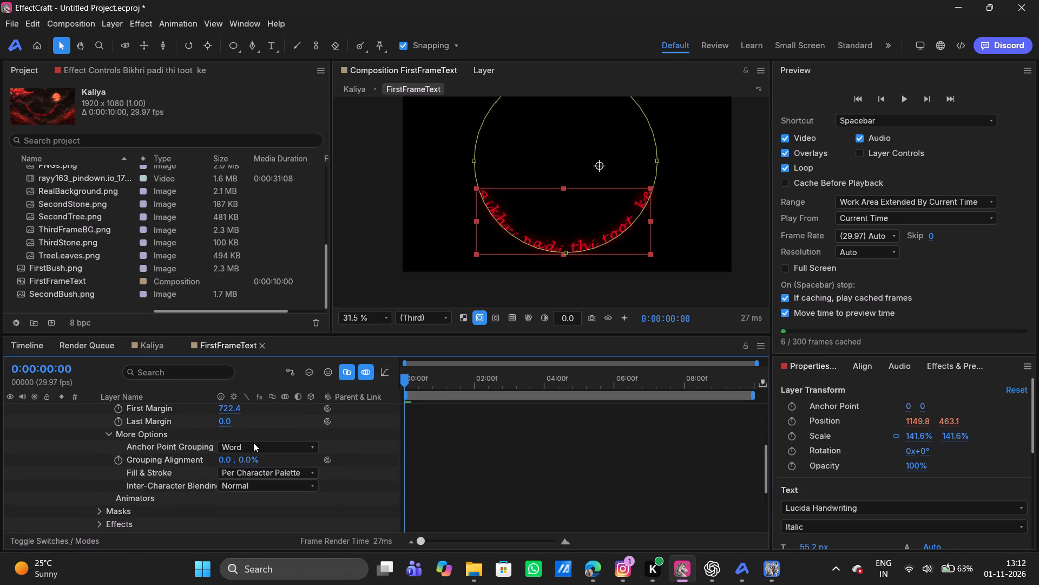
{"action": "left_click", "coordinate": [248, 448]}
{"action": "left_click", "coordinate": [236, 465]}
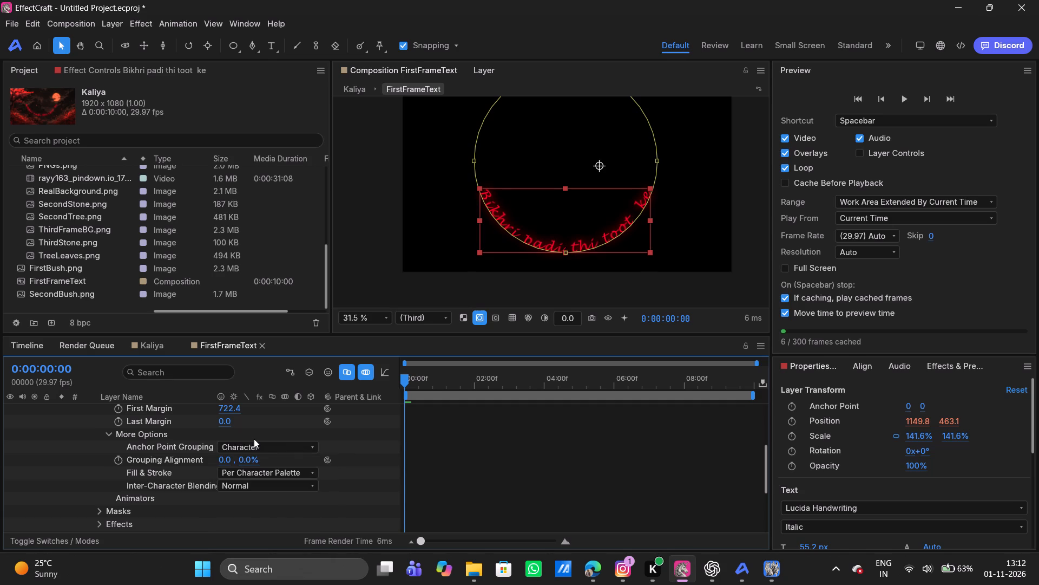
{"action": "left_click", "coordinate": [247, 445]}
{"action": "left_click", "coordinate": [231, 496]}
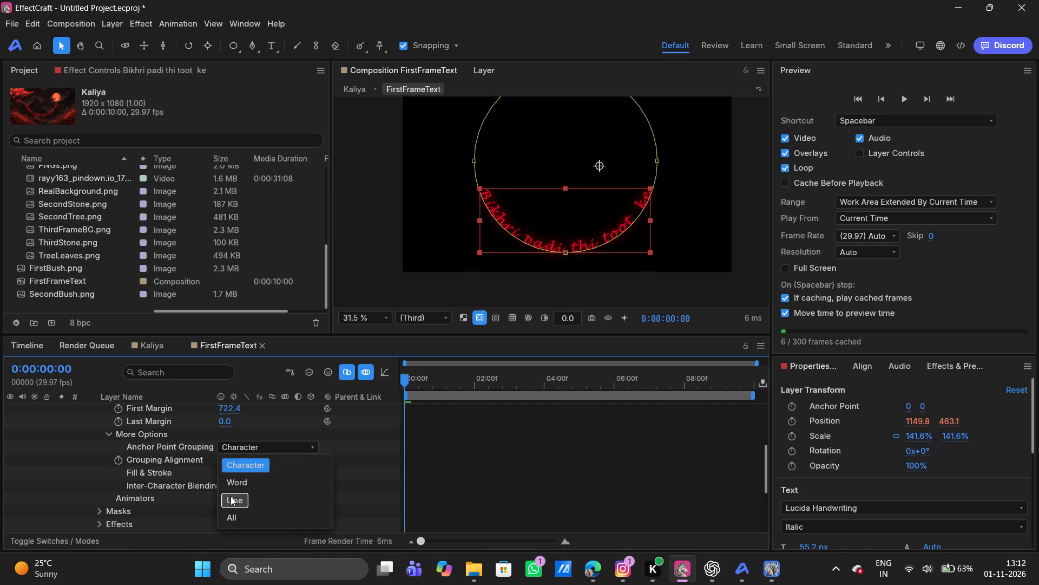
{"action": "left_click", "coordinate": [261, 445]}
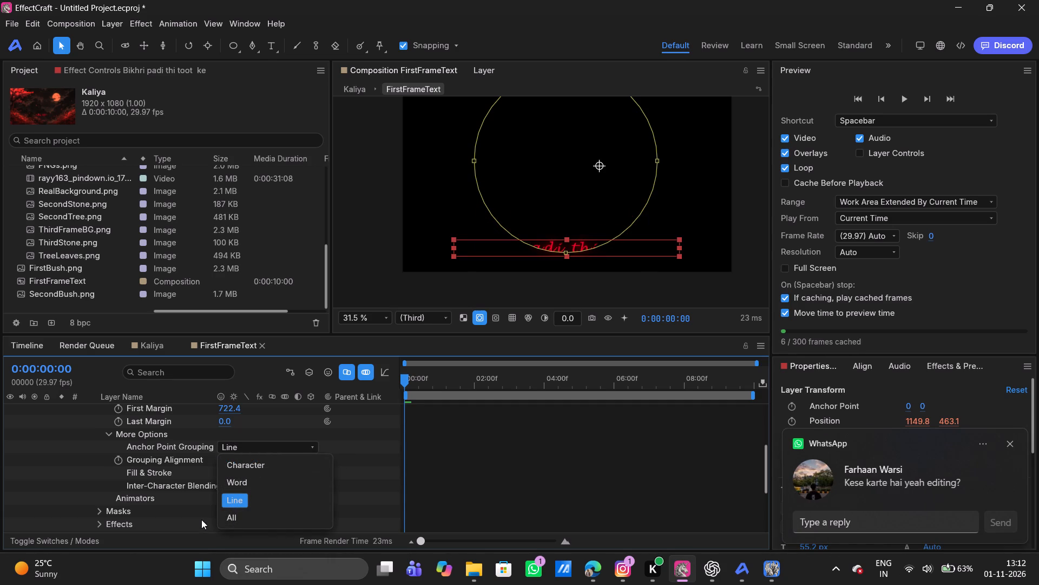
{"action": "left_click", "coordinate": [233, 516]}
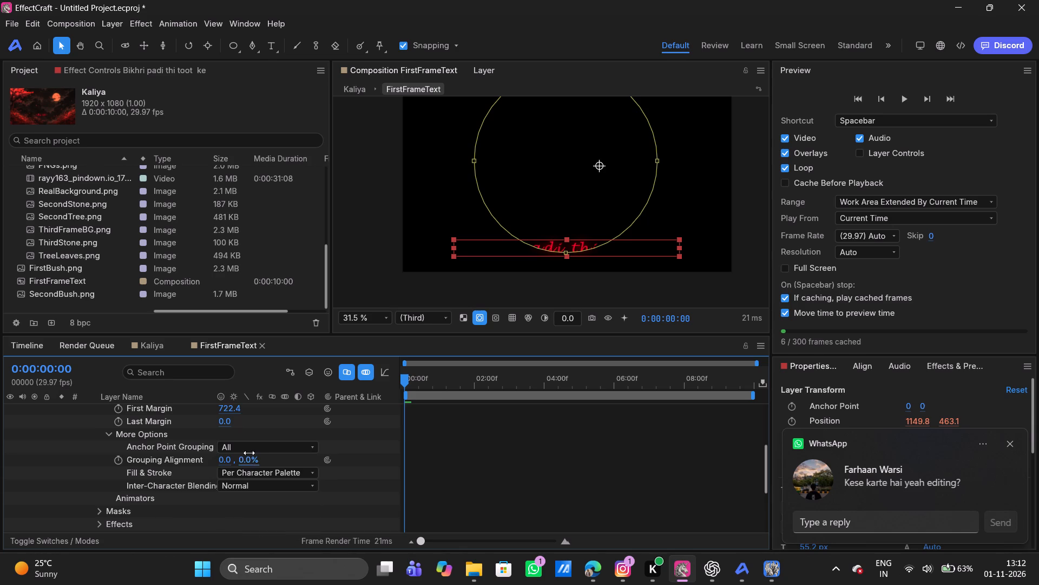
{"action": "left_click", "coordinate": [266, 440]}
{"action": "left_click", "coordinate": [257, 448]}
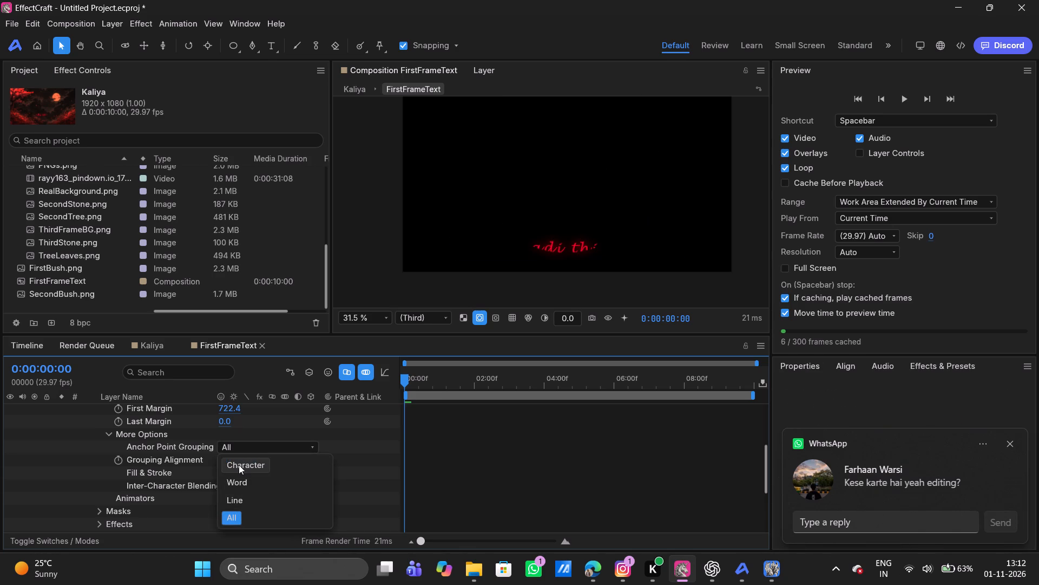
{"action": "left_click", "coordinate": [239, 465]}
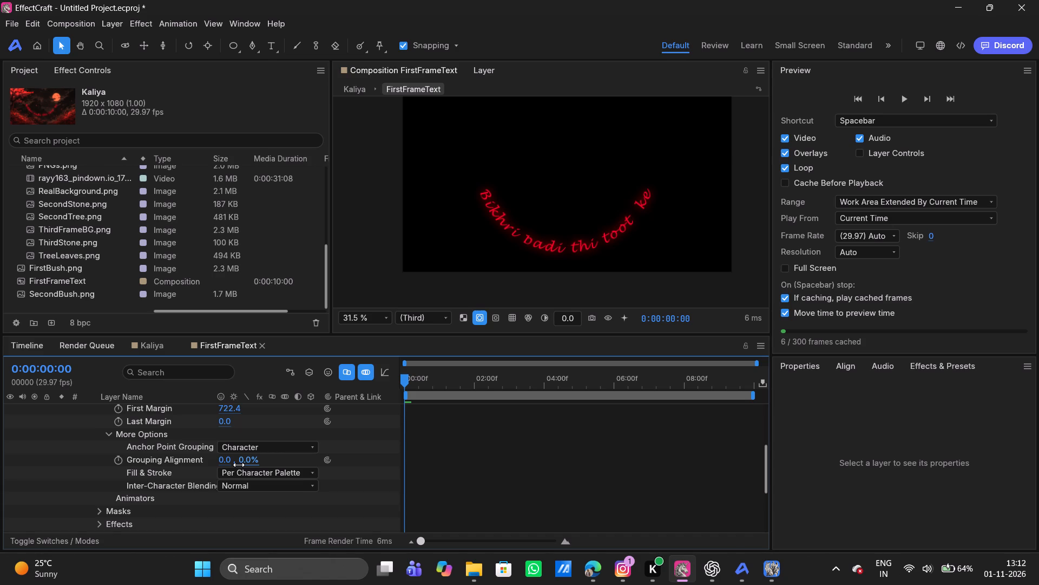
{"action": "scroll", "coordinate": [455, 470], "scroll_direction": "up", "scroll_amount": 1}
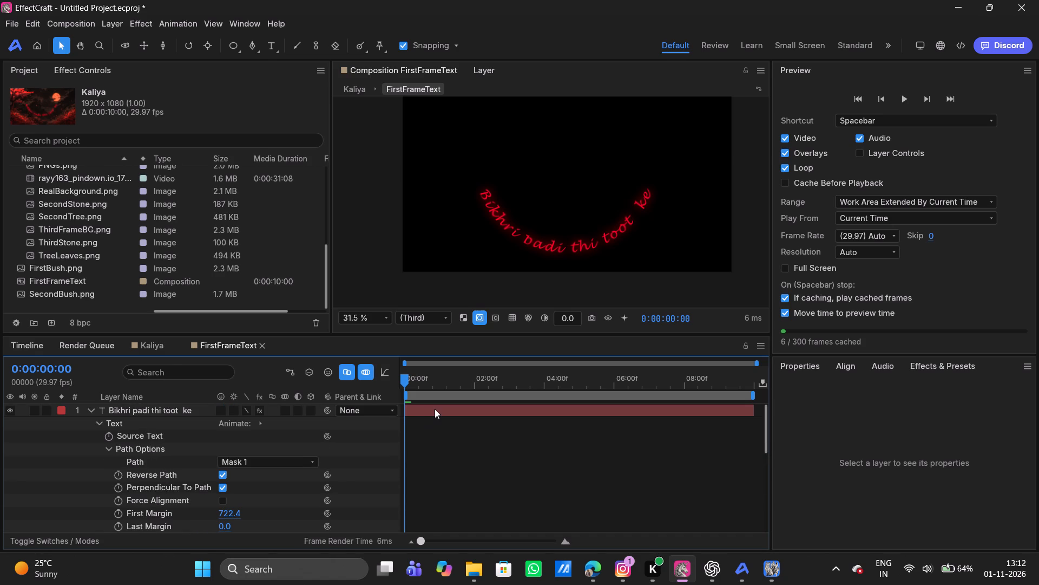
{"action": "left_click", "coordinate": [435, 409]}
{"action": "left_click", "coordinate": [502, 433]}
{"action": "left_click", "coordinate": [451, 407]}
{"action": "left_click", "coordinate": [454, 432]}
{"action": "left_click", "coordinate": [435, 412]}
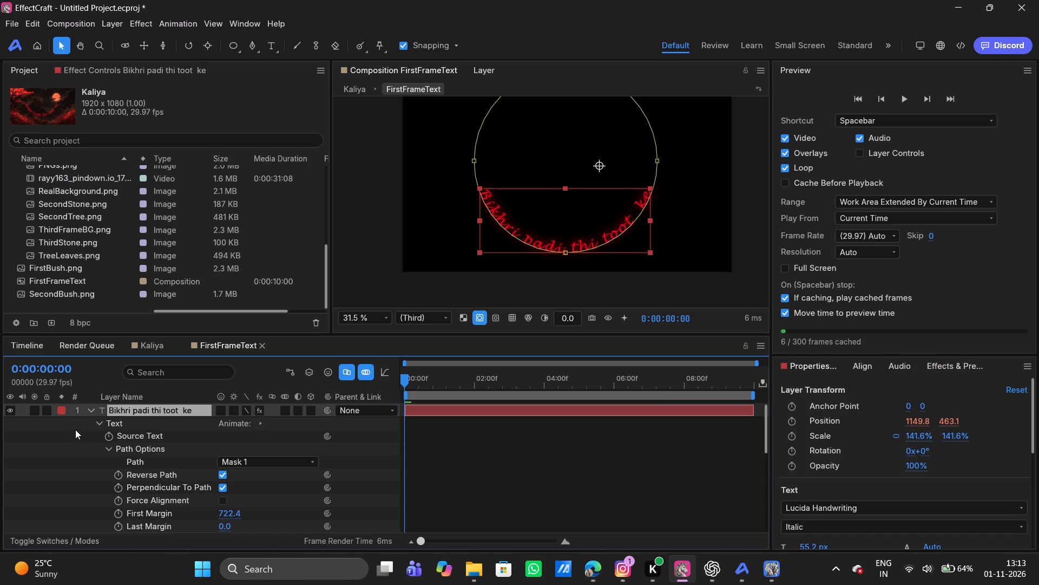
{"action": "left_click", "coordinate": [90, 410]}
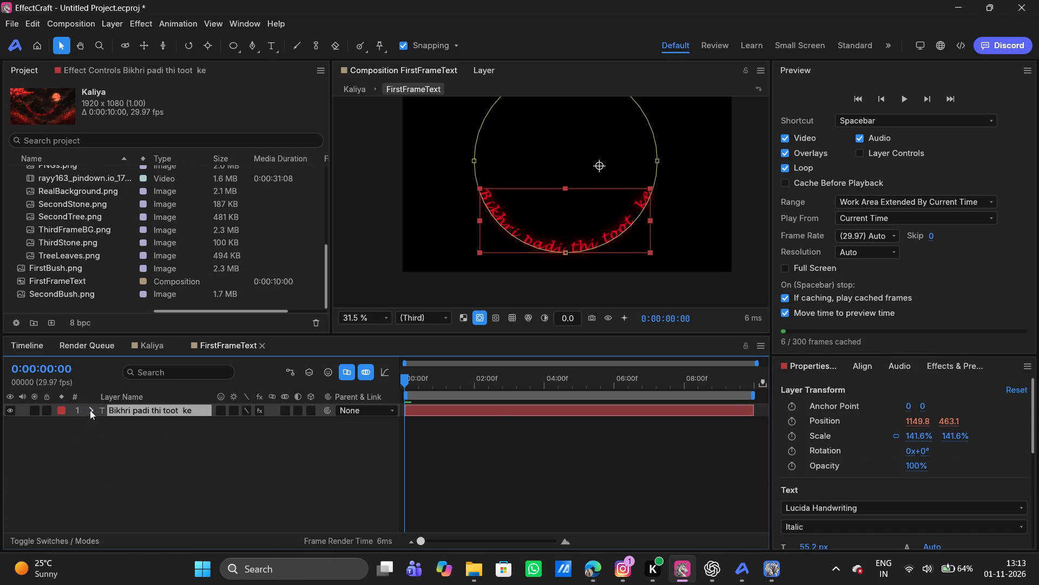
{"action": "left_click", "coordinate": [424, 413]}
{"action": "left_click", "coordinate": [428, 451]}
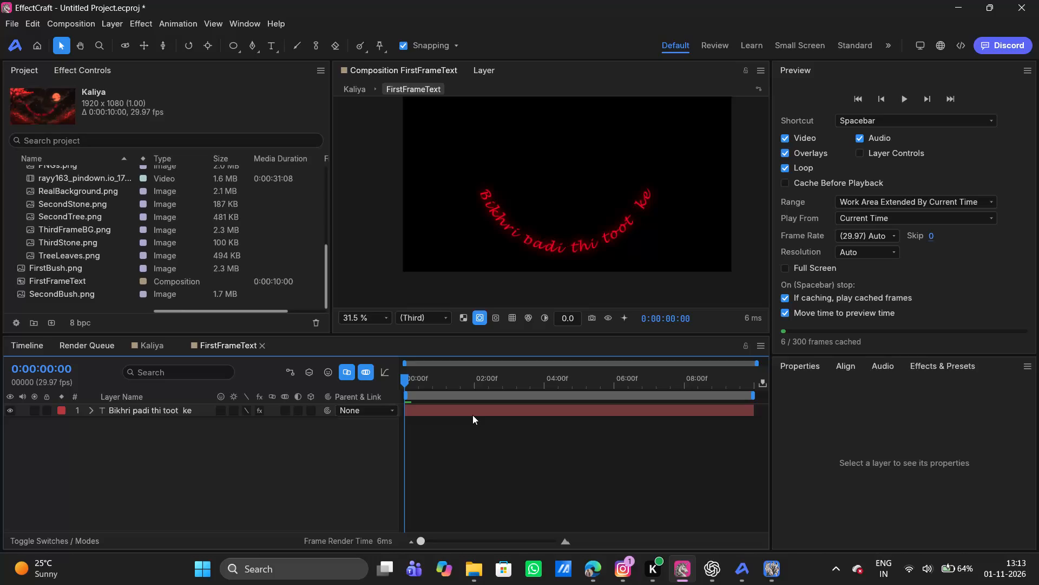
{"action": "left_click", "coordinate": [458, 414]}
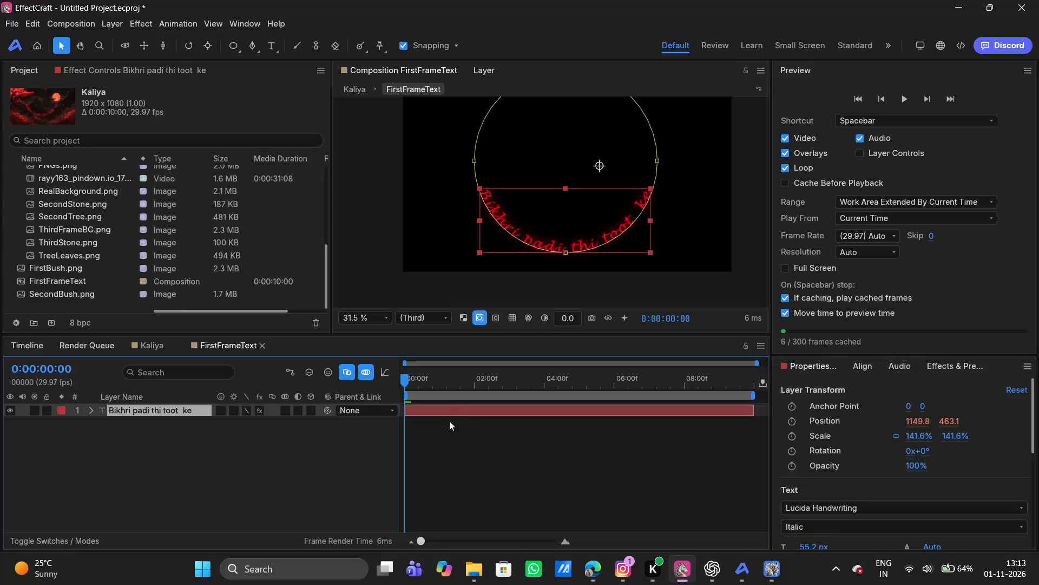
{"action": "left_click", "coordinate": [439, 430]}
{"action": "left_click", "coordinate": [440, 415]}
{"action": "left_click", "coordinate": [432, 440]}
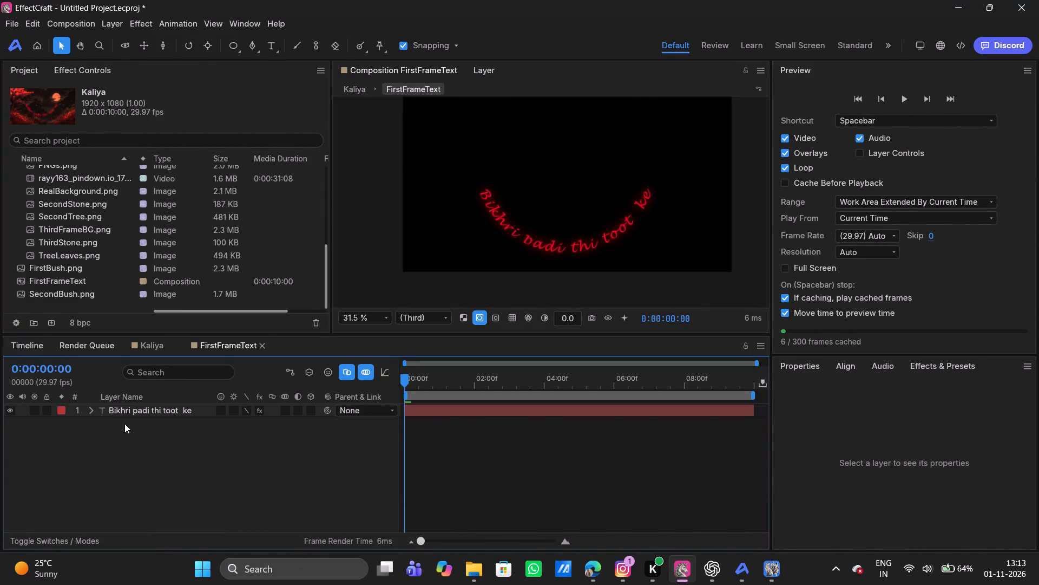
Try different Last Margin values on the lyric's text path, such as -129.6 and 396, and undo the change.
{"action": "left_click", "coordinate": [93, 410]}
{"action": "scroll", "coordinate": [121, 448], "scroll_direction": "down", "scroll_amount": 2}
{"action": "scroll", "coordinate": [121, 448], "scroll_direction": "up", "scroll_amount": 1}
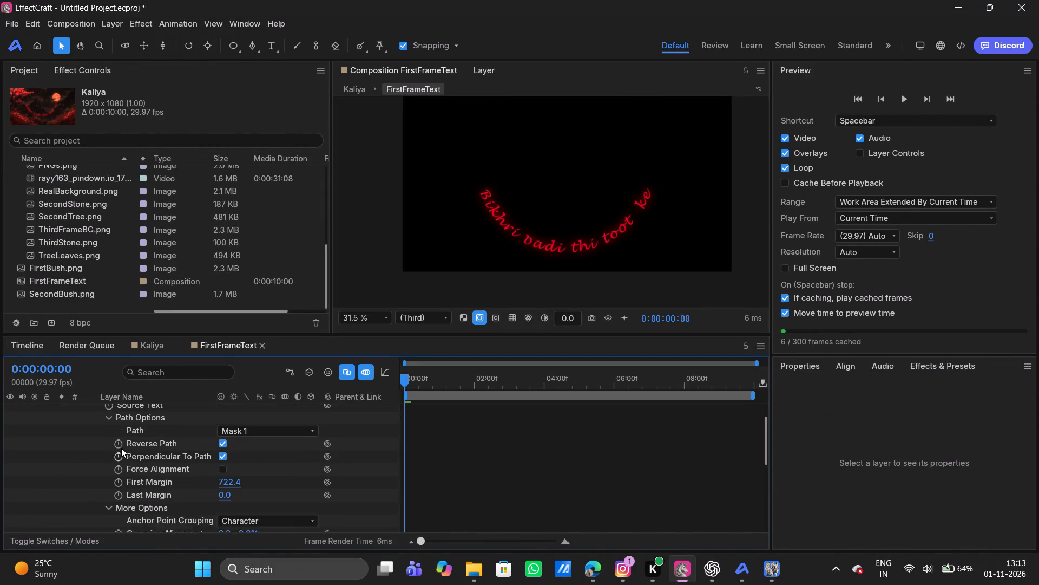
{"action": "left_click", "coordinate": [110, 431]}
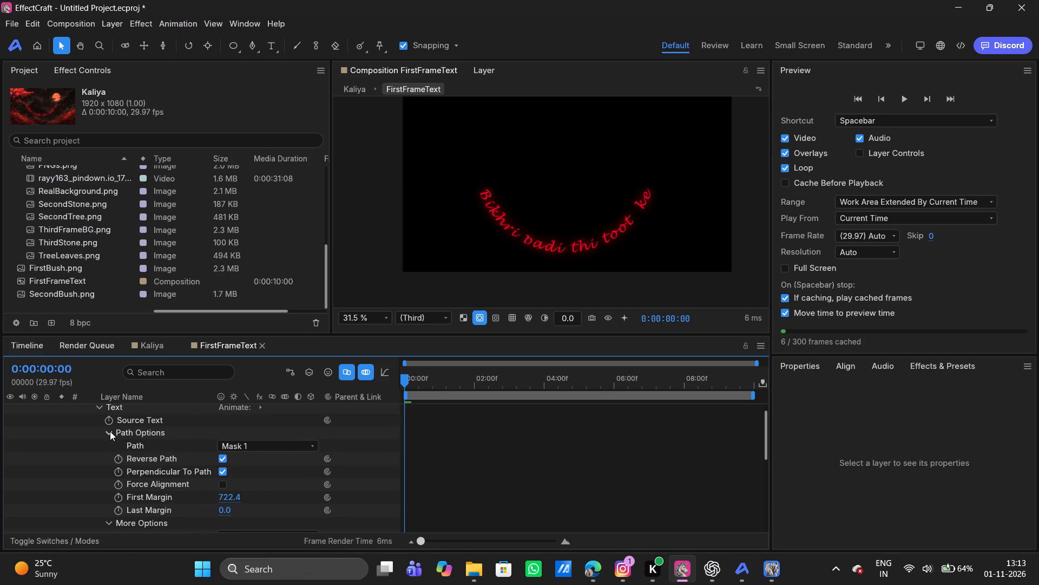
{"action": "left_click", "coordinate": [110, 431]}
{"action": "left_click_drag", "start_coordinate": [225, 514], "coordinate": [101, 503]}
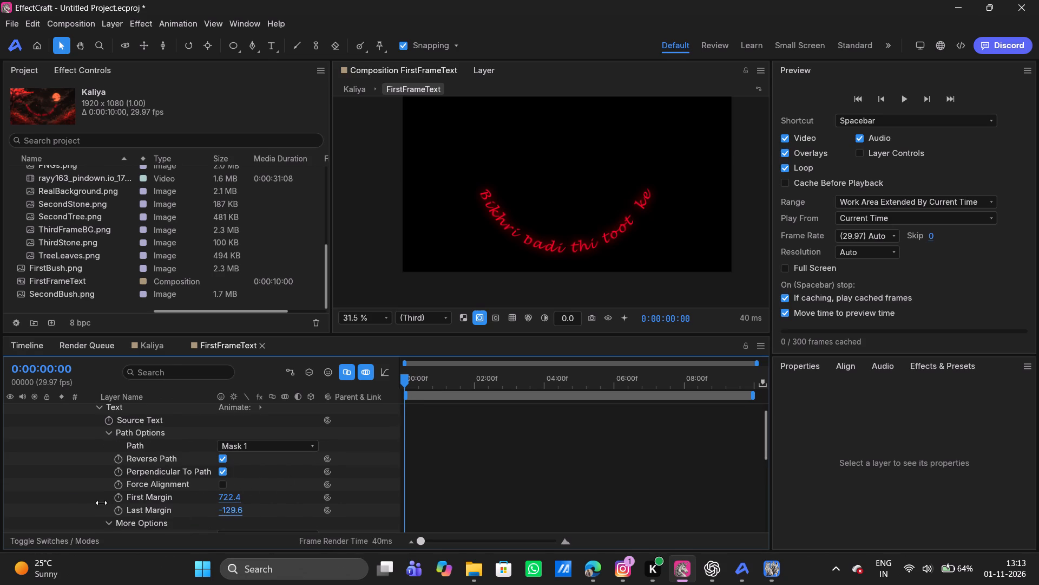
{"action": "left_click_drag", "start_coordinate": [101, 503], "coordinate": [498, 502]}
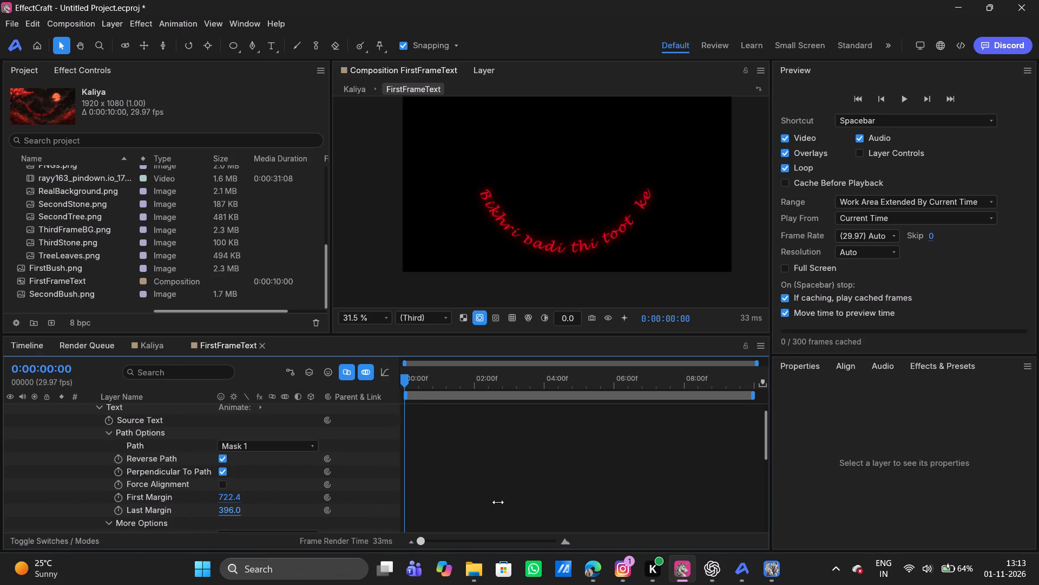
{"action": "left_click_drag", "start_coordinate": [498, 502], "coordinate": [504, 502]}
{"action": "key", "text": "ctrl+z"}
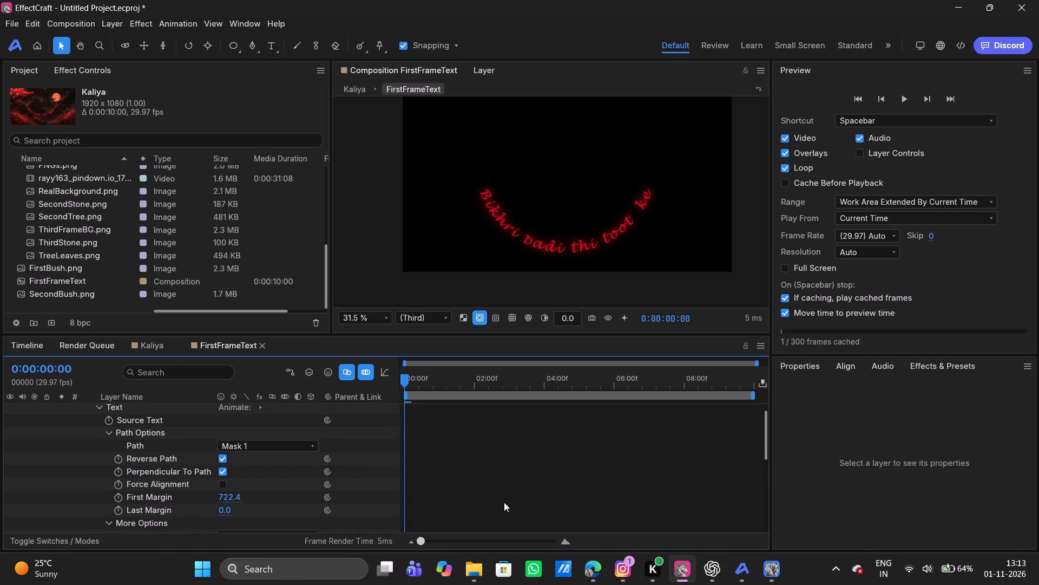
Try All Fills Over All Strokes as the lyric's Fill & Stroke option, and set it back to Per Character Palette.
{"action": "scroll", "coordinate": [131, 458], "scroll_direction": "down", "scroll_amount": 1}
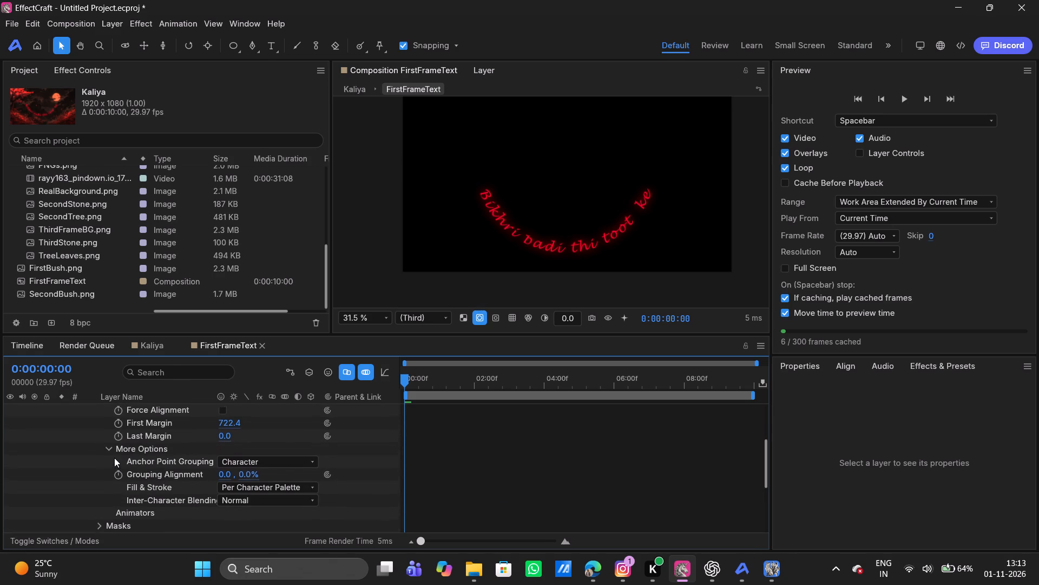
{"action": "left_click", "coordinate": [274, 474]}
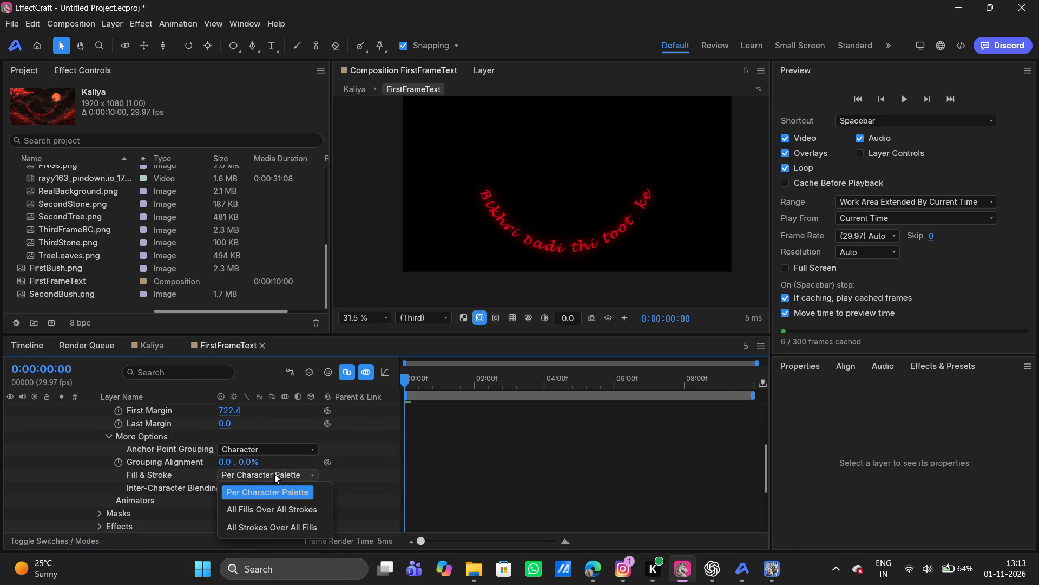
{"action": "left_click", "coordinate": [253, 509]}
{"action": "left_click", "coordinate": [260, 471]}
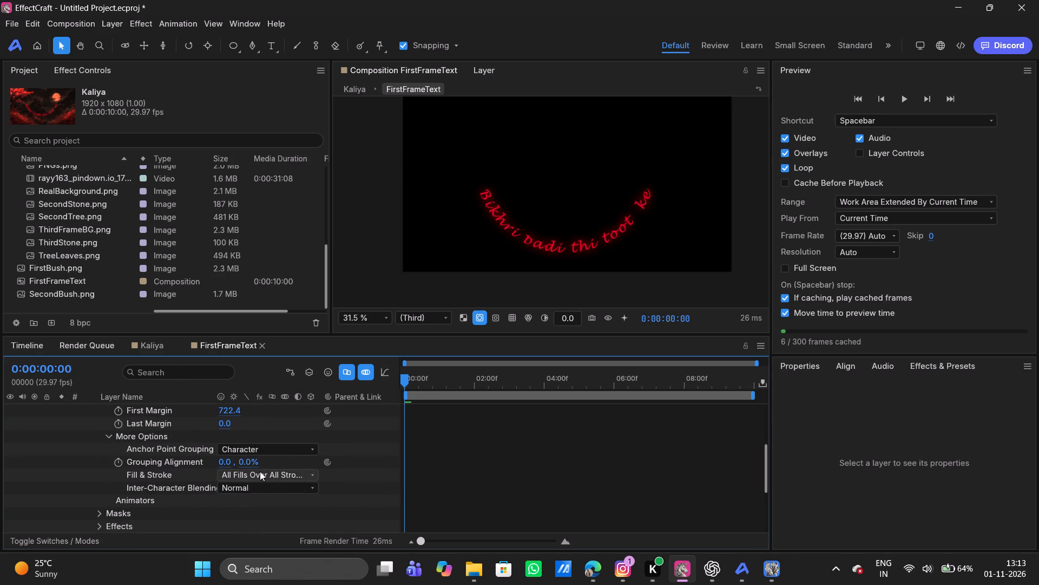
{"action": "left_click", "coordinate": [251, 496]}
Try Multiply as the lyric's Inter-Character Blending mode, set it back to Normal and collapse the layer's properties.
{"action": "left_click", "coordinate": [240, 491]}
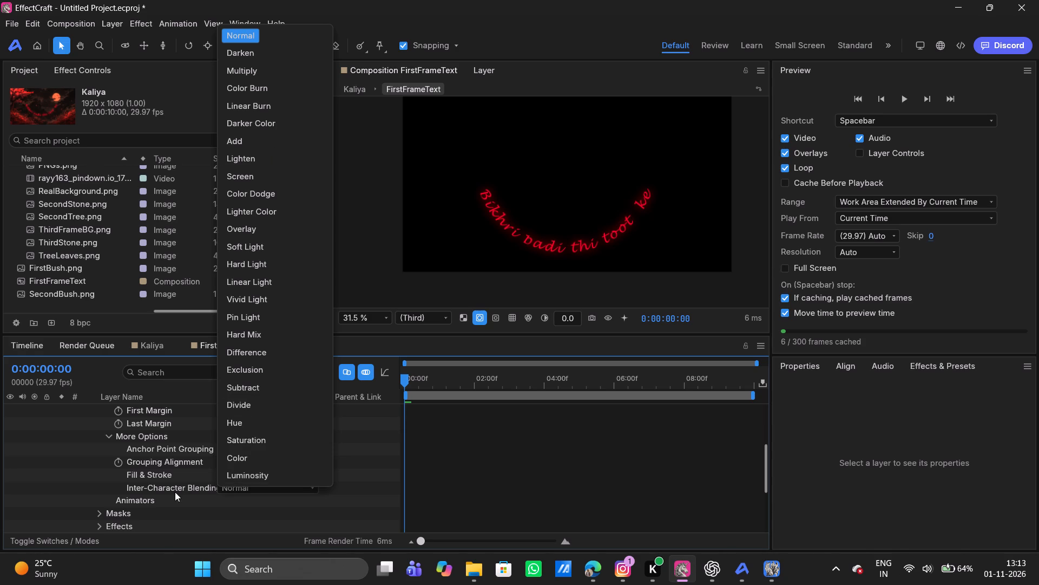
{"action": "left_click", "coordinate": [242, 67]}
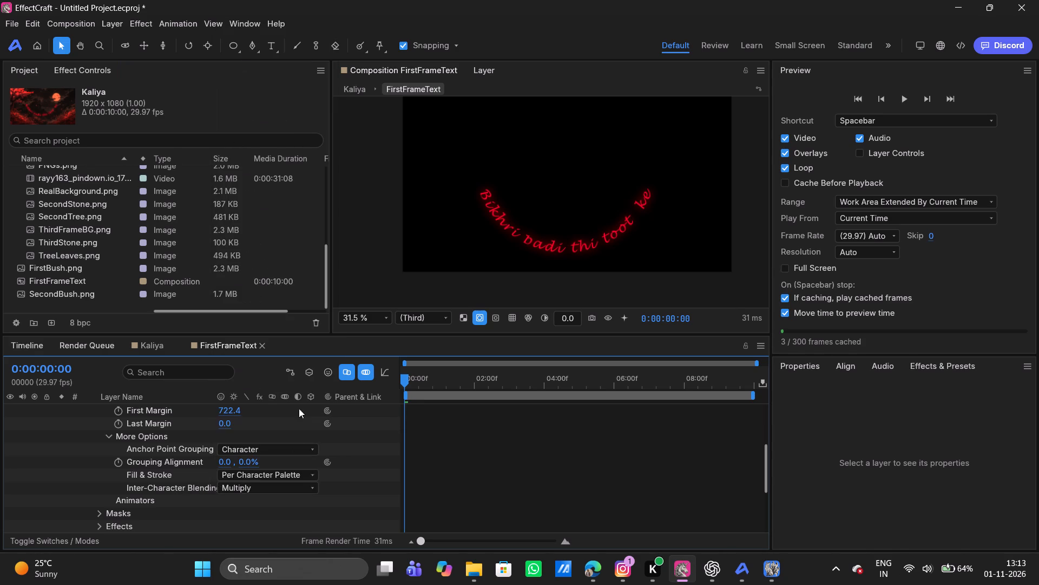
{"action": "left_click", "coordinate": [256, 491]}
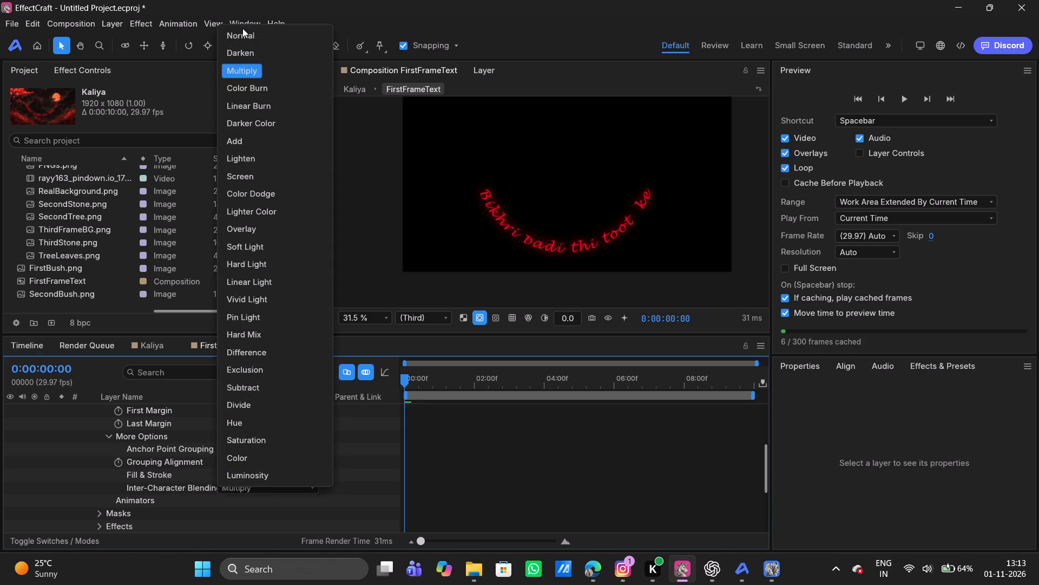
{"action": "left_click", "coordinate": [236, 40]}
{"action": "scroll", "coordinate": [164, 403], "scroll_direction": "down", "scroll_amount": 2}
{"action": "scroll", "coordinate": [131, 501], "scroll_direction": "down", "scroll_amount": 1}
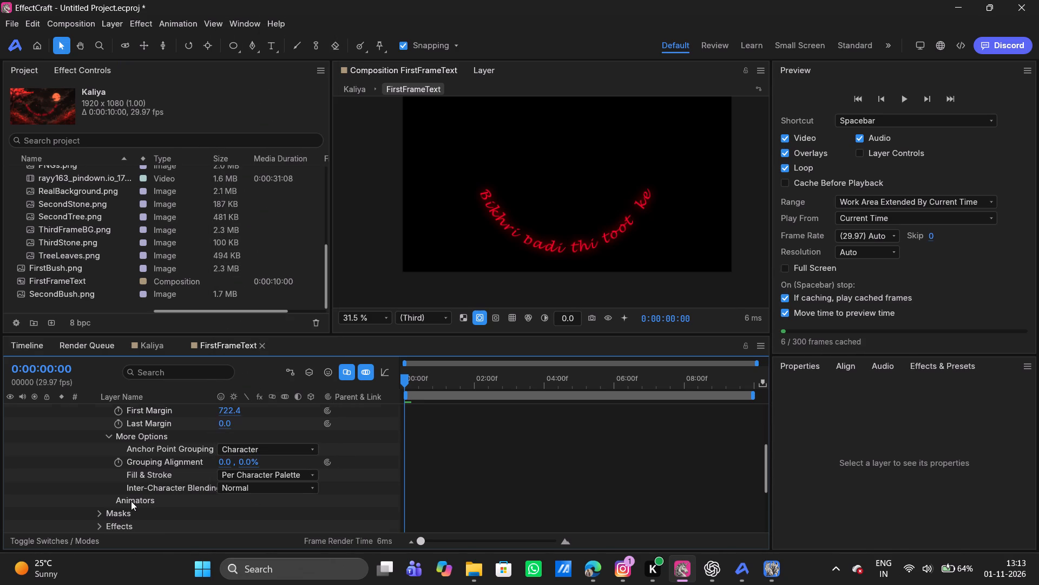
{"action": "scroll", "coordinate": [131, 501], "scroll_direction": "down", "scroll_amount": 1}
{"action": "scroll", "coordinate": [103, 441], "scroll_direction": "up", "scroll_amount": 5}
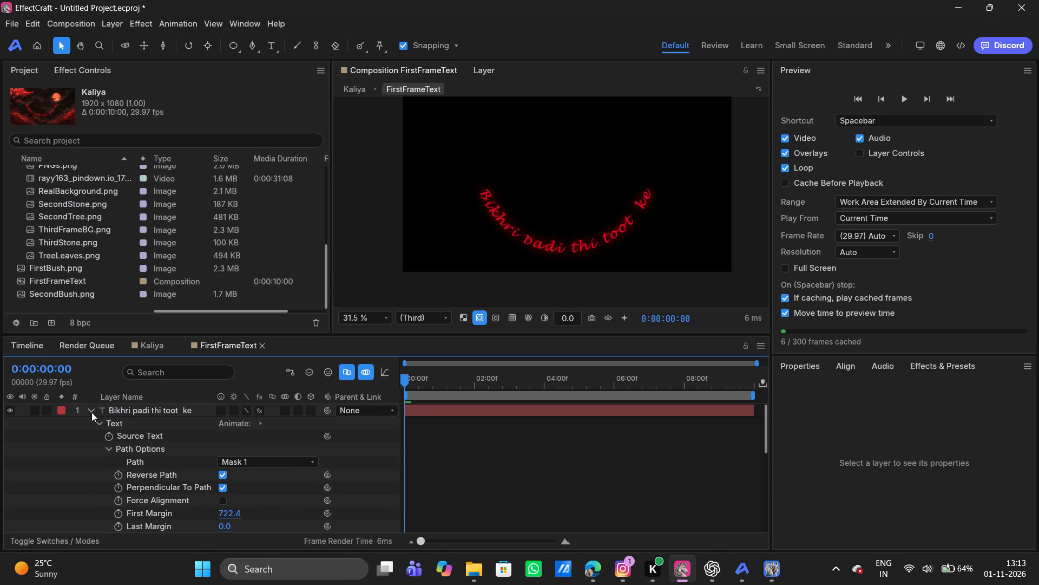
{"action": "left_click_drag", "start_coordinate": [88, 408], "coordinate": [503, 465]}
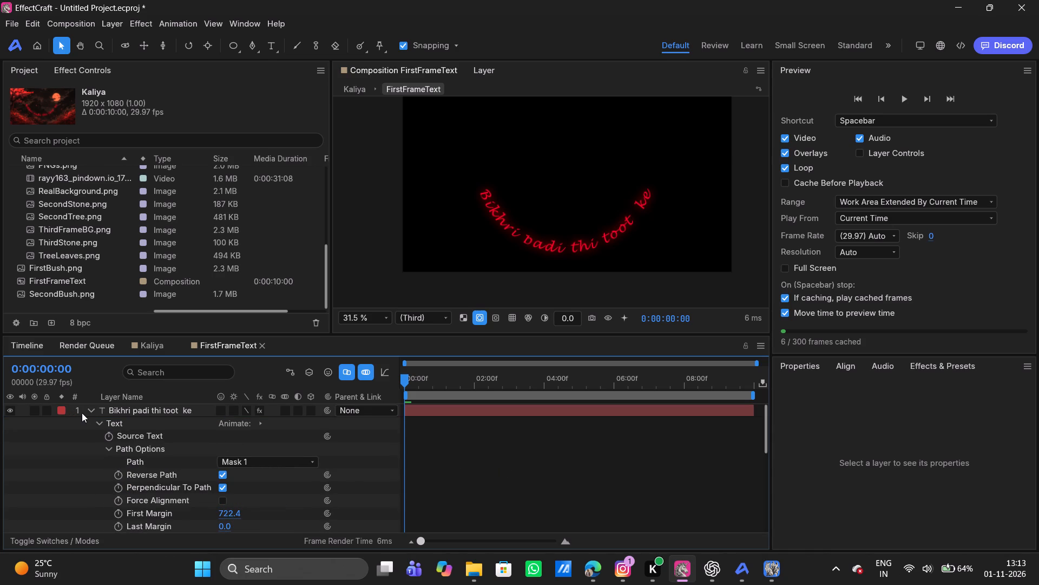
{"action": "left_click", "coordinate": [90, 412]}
Preview the FirstFrameText composition and return the playhead to the start.
{"action": "key", "text": "space"}
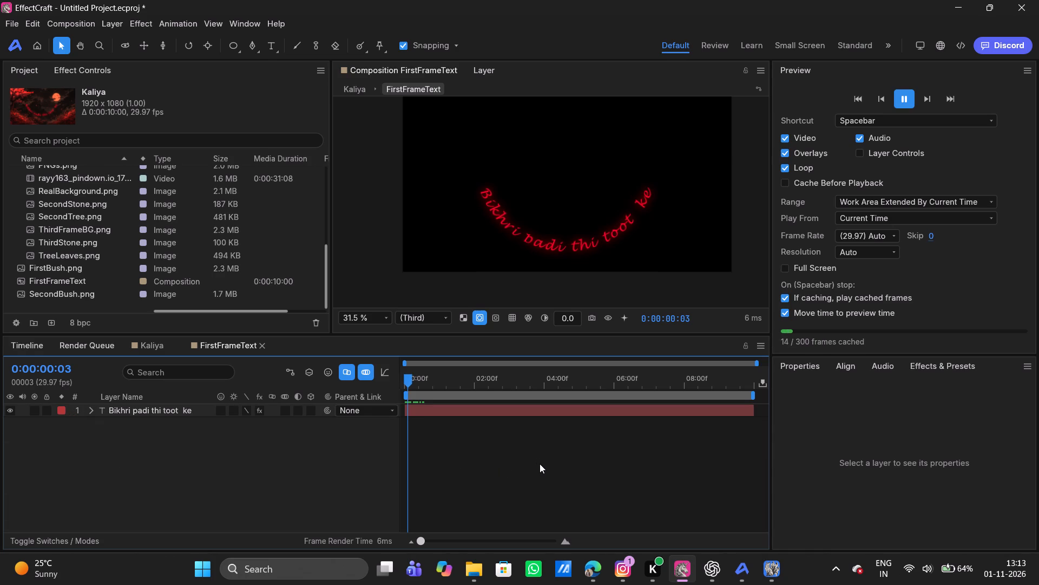
{"action": "left_click_drag", "start_coordinate": [465, 375], "coordinate": [374, 381]}
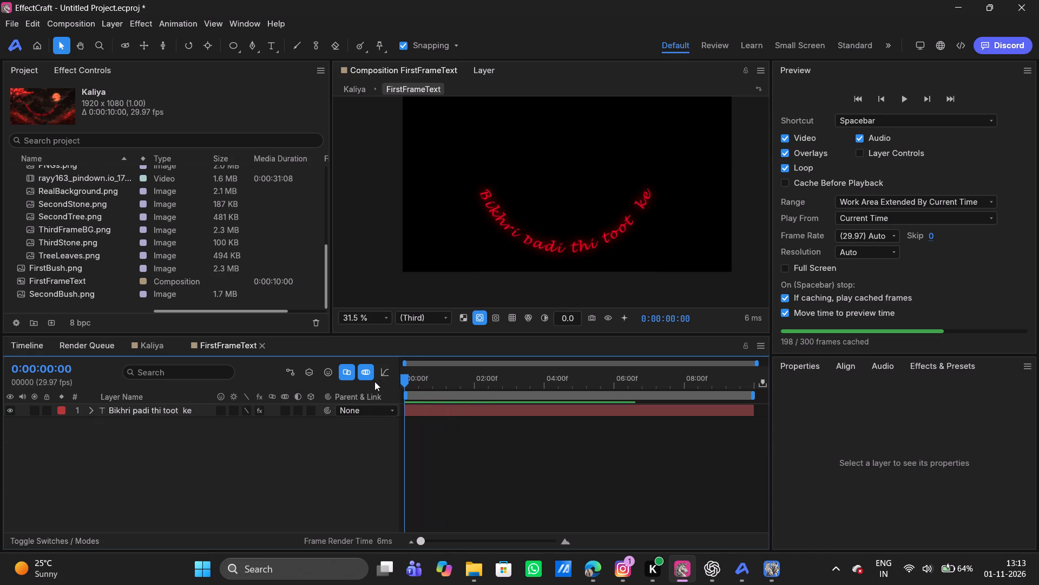
{"action": "left_click_drag", "start_coordinate": [374, 381], "coordinate": [373, 381]}
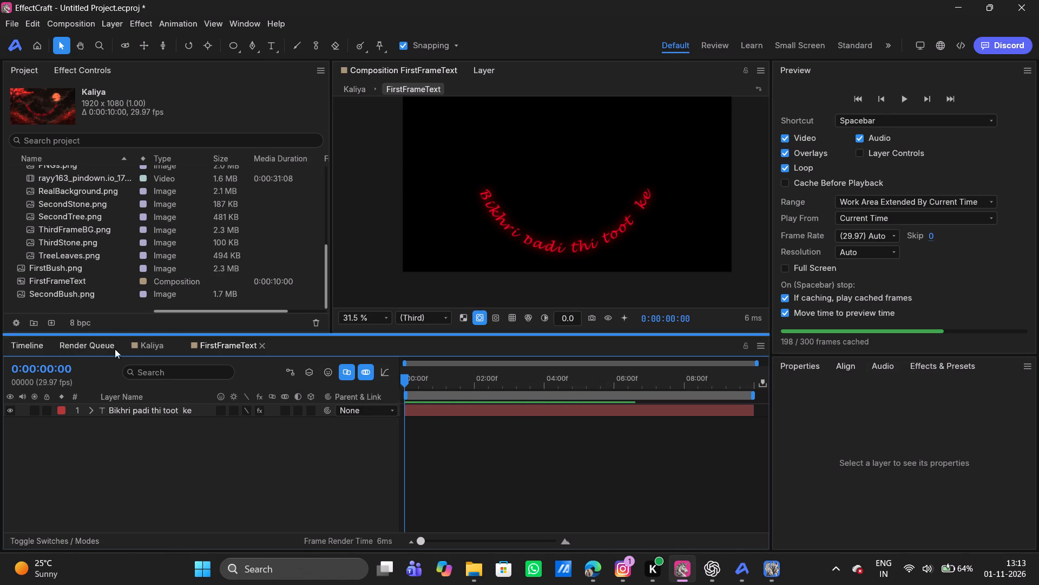
In the Kaliya composition, move the FirstFrameText layer so its curve sits beneath the moon, at about X 1412, Y 62.4.
{"action": "left_click", "coordinate": [140, 346]}
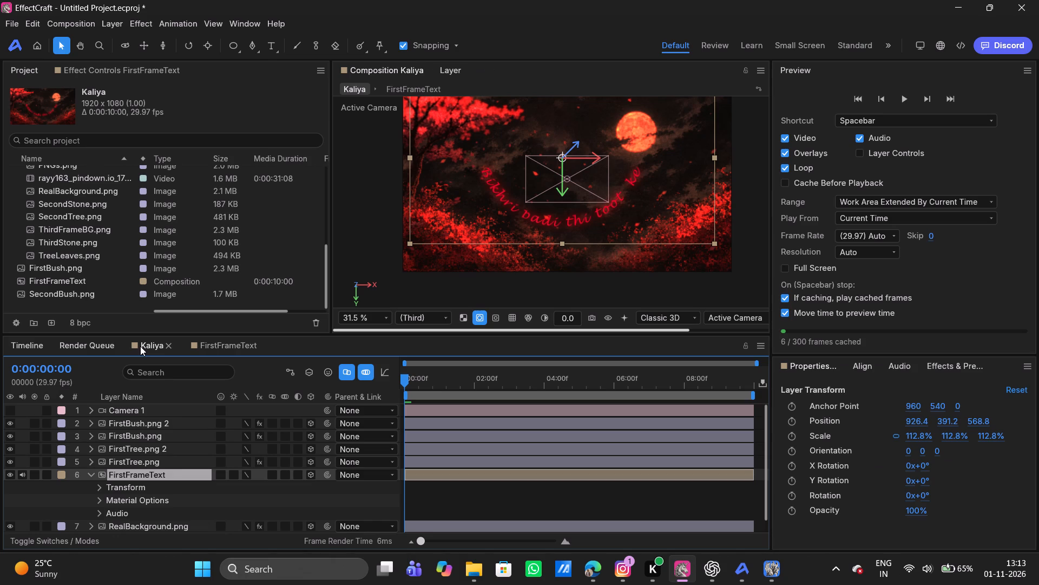
{"action": "left_click_drag", "start_coordinate": [953, 422], "coordinate": [807, 406]}
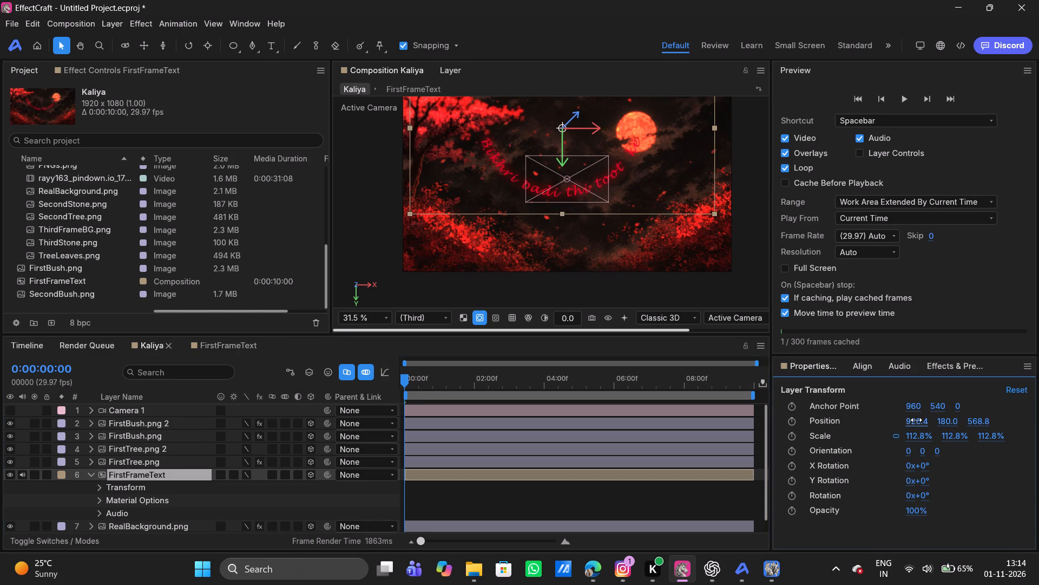
{"action": "left_click_drag", "start_coordinate": [917, 421], "coordinate": [123, 414]}
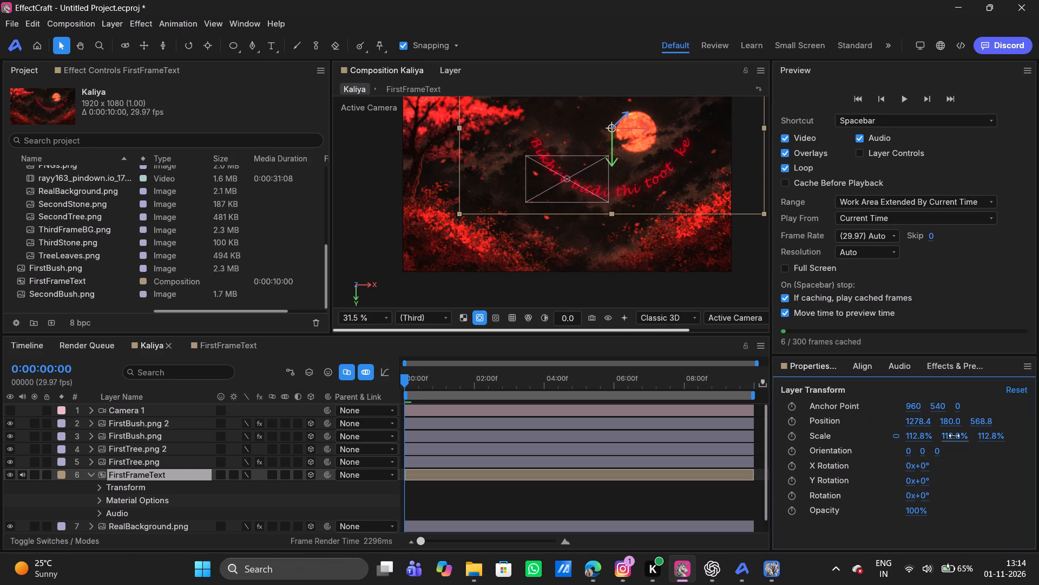
{"action": "left_click_drag", "start_coordinate": [957, 424], "coordinate": [874, 414]}
{"action": "left_click_drag", "start_coordinate": [915, 423], "coordinate": [1009, 426]}
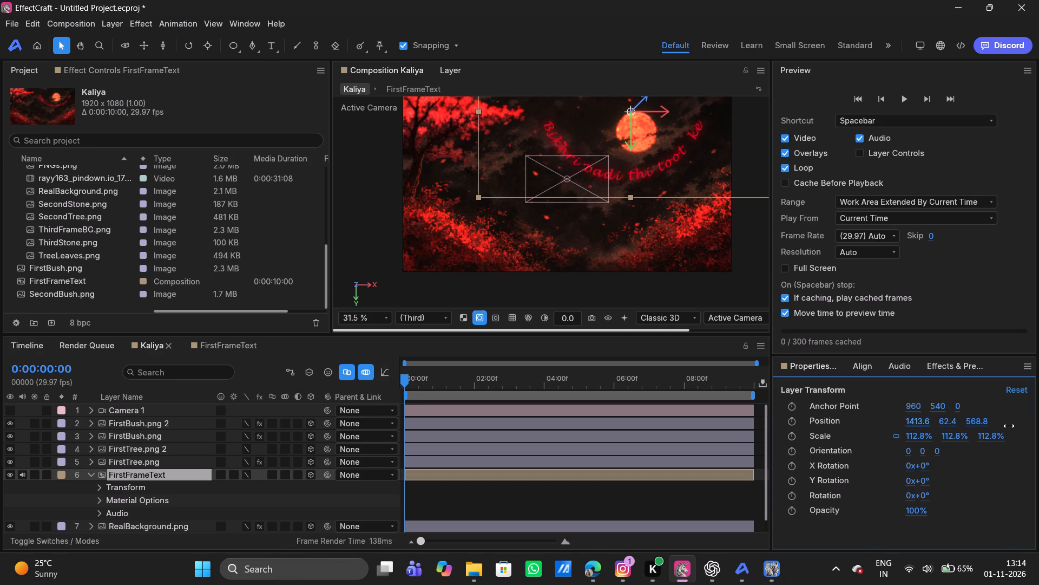
{"action": "left_click_drag", "start_coordinate": [1009, 426], "coordinate": [1007, 425]}
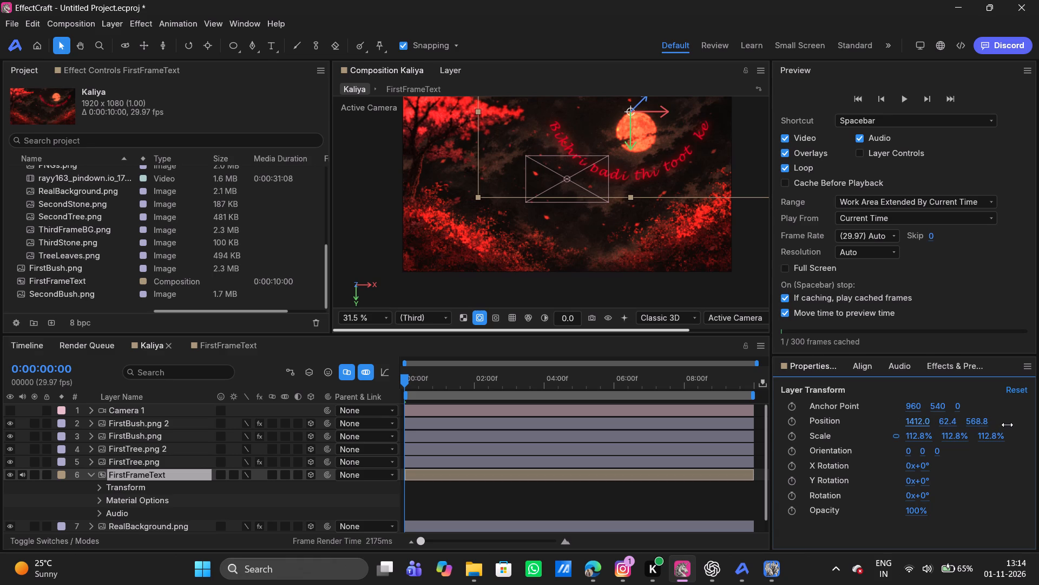
{"action": "left_click_drag", "start_coordinate": [1007, 425], "coordinate": [1007, 424]}
Deselect the lyric layer, preview the Kaliya scene and return the playhead to the start.
{"action": "left_click", "coordinate": [569, 497]}
{"action": "key", "text": "space"}
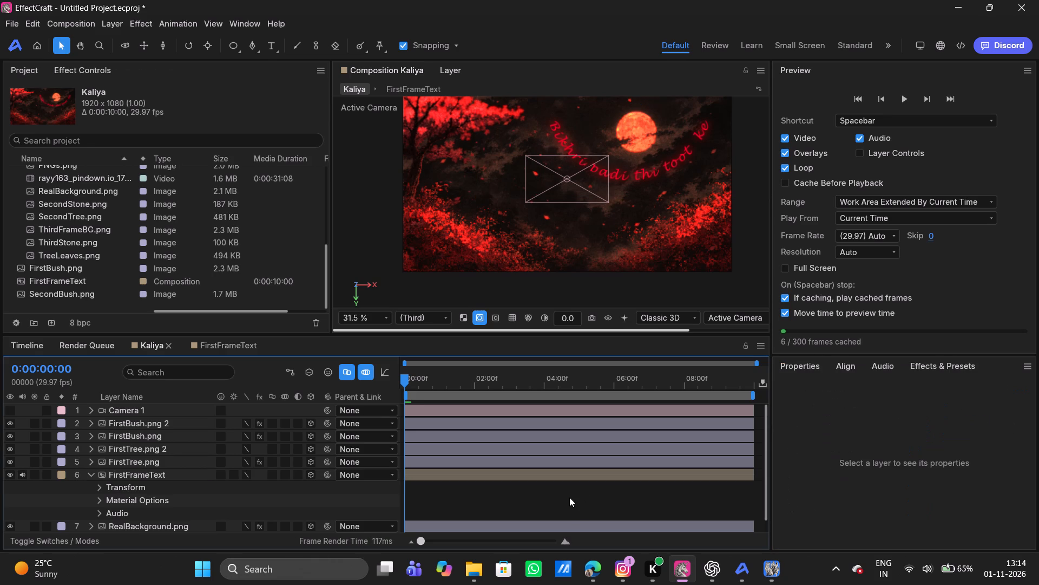
{"action": "left_click_drag", "start_coordinate": [446, 382], "coordinate": [373, 379]}
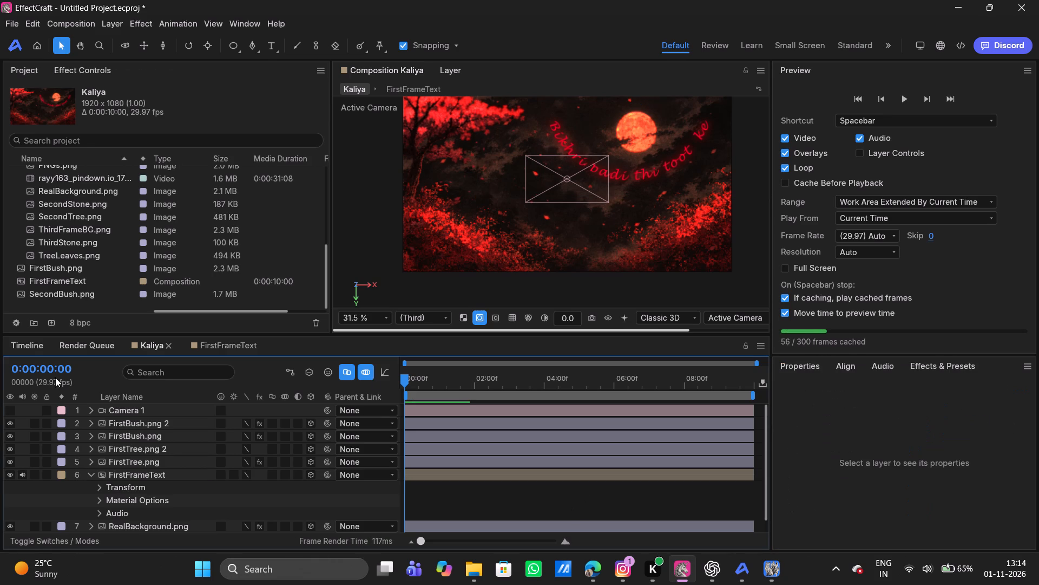
Turn Camera 1 back on and shift its Position at the start of the timeline to X 831.2, Y 671.2.
{"action": "left_click", "coordinate": [6, 407]}
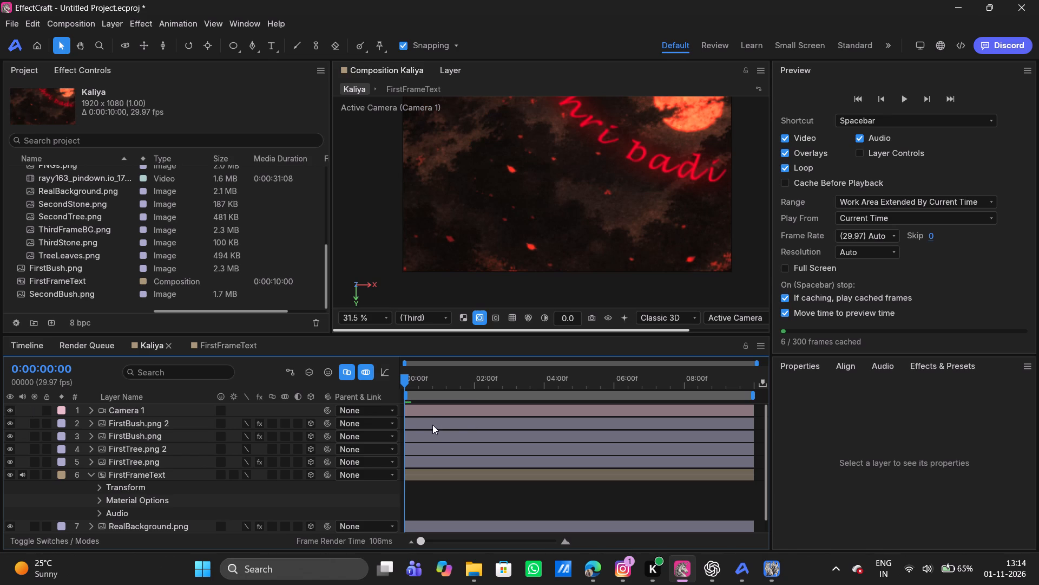
{"action": "left_click", "coordinate": [427, 411]}
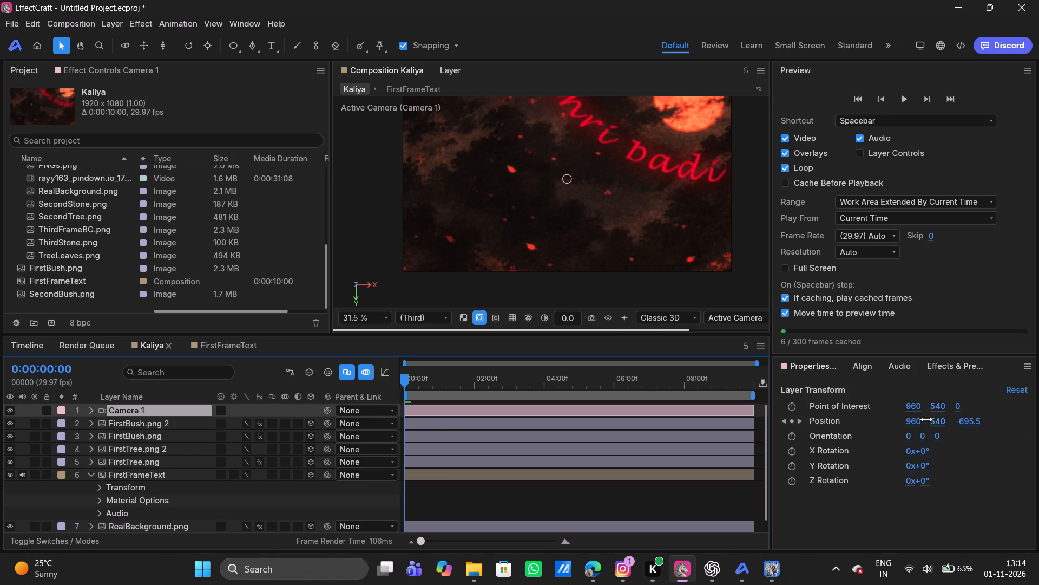
{"action": "left_click_drag", "start_coordinate": [935, 421], "coordinate": [1001, 421]}
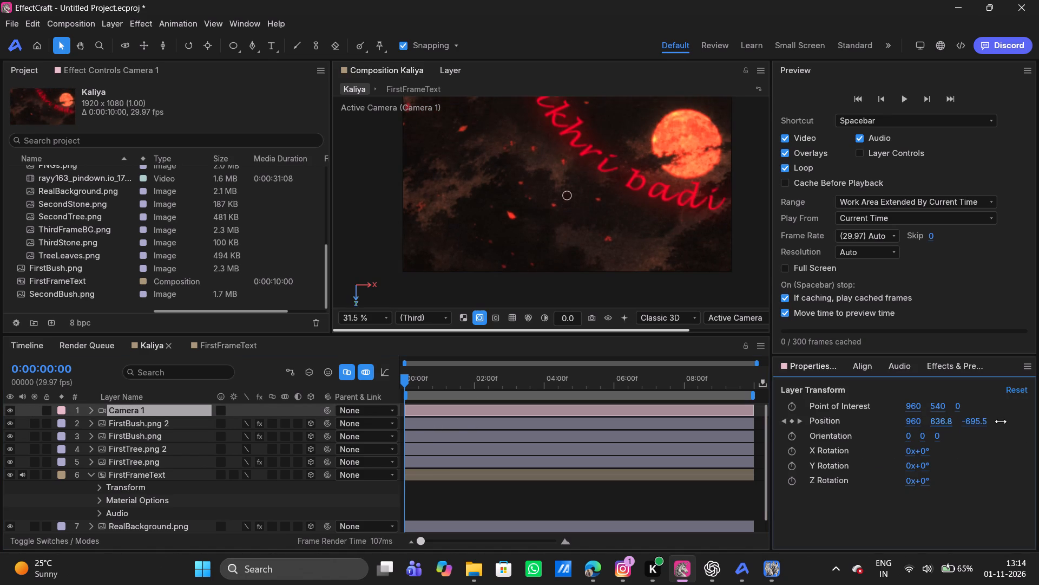
{"action": "left_click_drag", "start_coordinate": [1001, 421], "coordinate": [27, 420]}
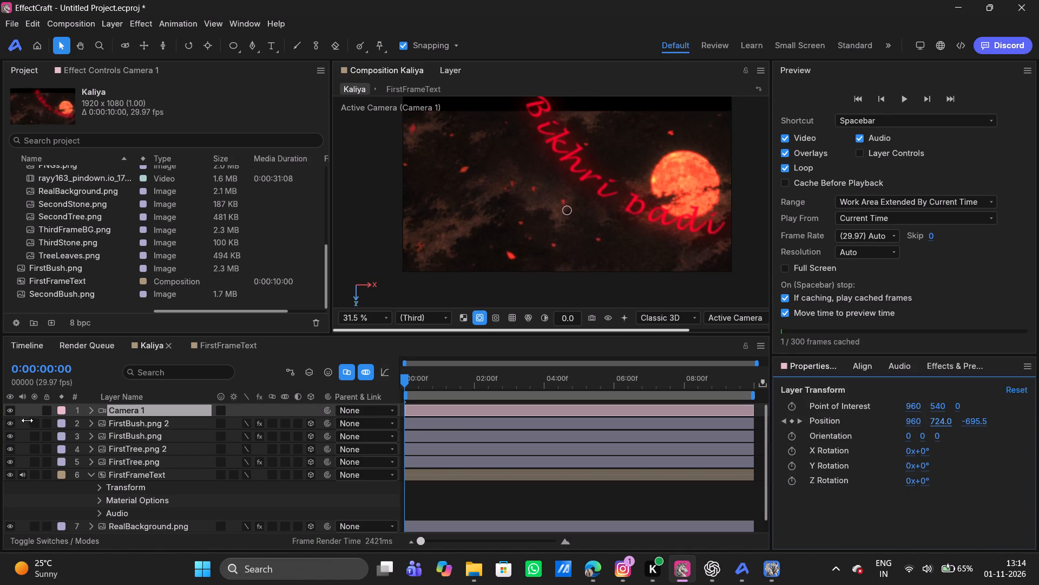
{"action": "left_click_drag", "start_coordinate": [27, 420], "coordinate": [1027, 405]}
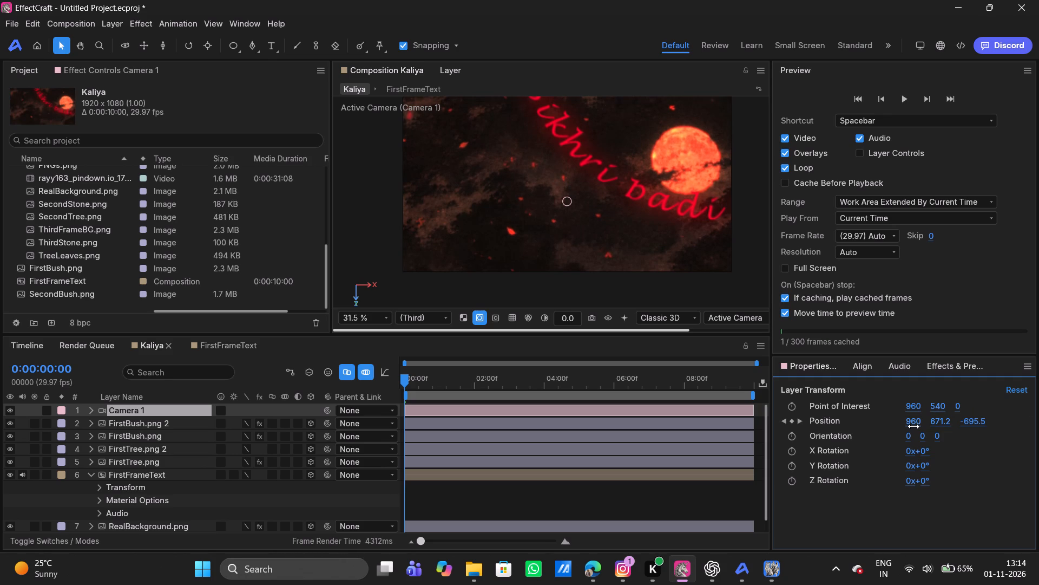
{"action": "left_click_drag", "start_coordinate": [912, 426], "coordinate": [766, 418]}
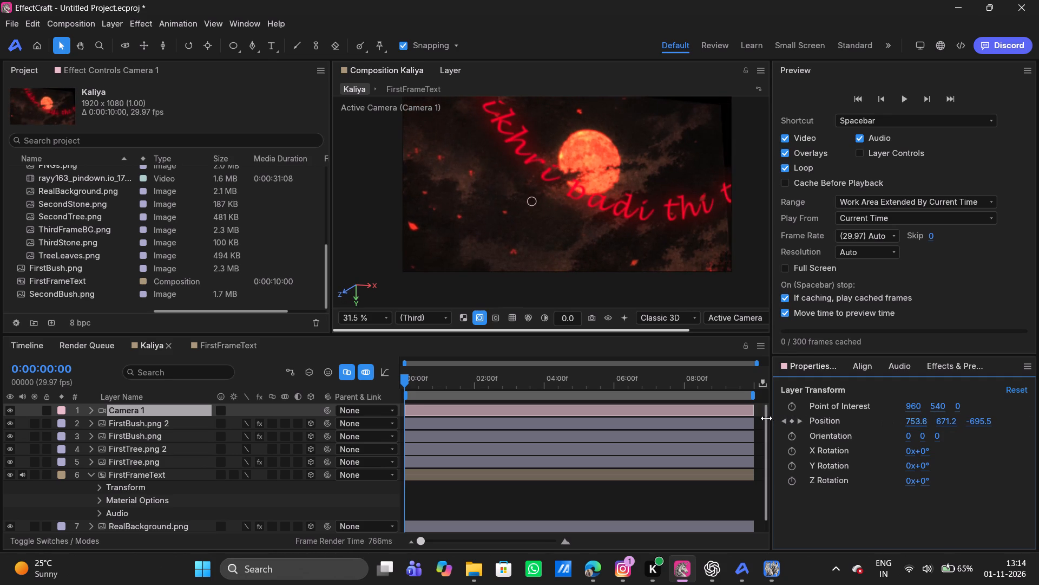
{"action": "left_click_drag", "start_coordinate": [766, 418], "coordinate": [816, 414]}
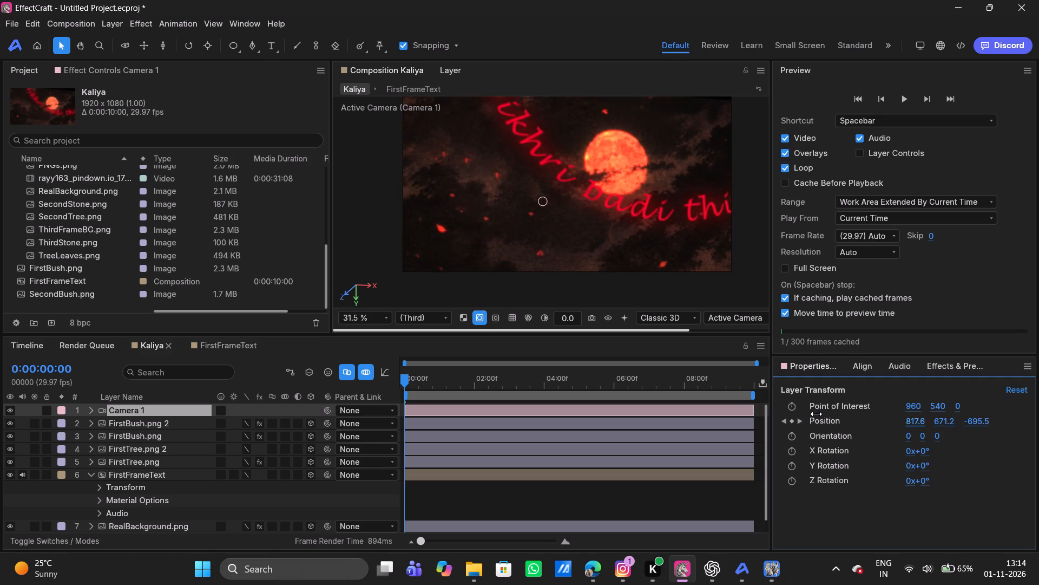
{"action": "left_click_drag", "start_coordinate": [816, 414], "coordinate": [825, 413]}
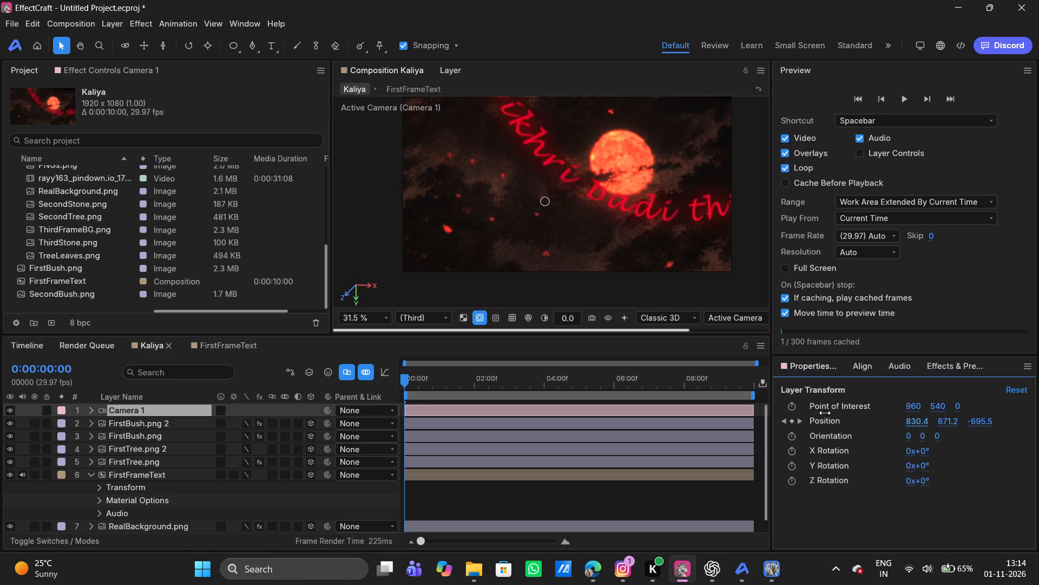
{"action": "left_click_drag", "start_coordinate": [825, 413], "coordinate": [824, 412]}
Deselect the camera layer and preview the Kaliya scene's camera move from the start.
{"action": "left_click", "coordinate": [562, 492]}
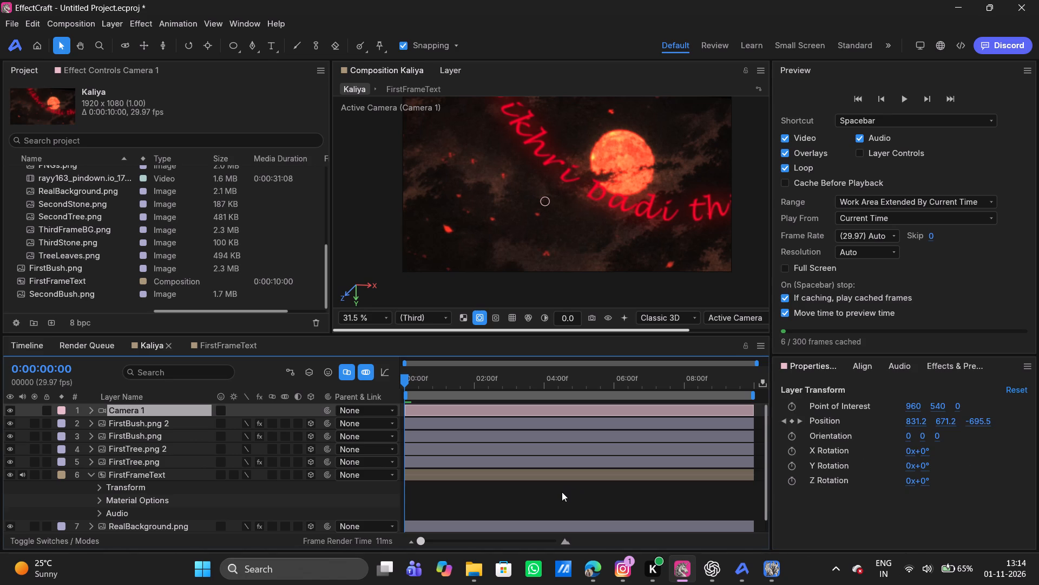
{"action": "key", "text": "space"}
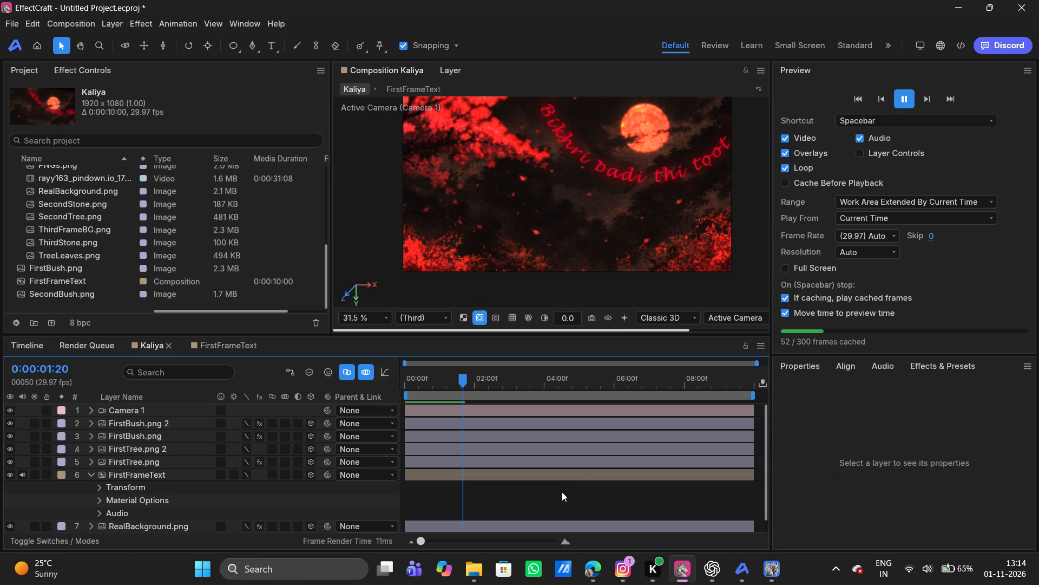
{"action": "key", "text": "space"}
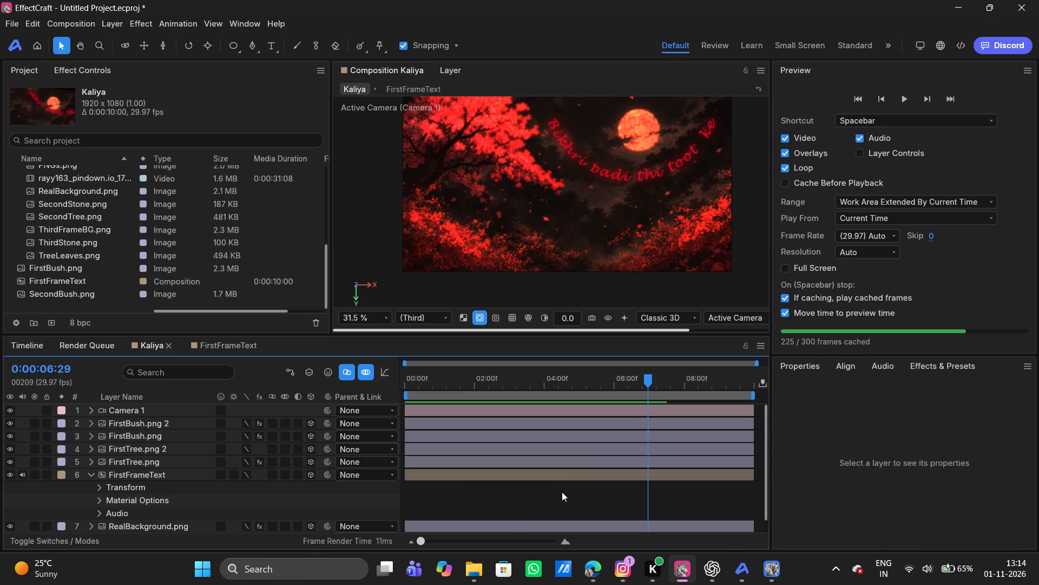
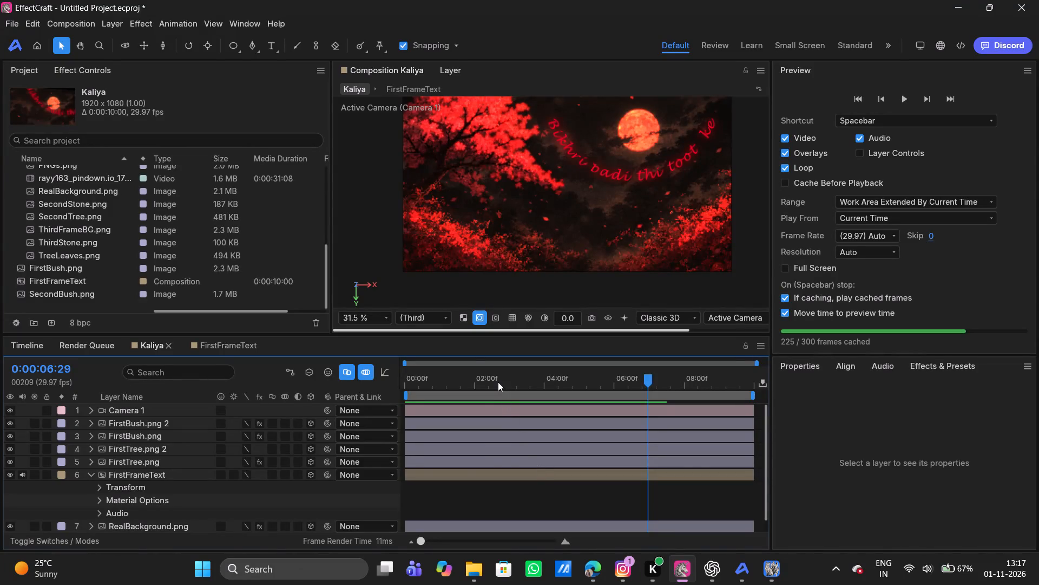
Play and scrub the Kaliya scene from the start to examine the camera's pull-back from the moon and lyric.
{"action": "left_click_drag", "start_coordinate": [498, 382], "coordinate": [367, 383]}
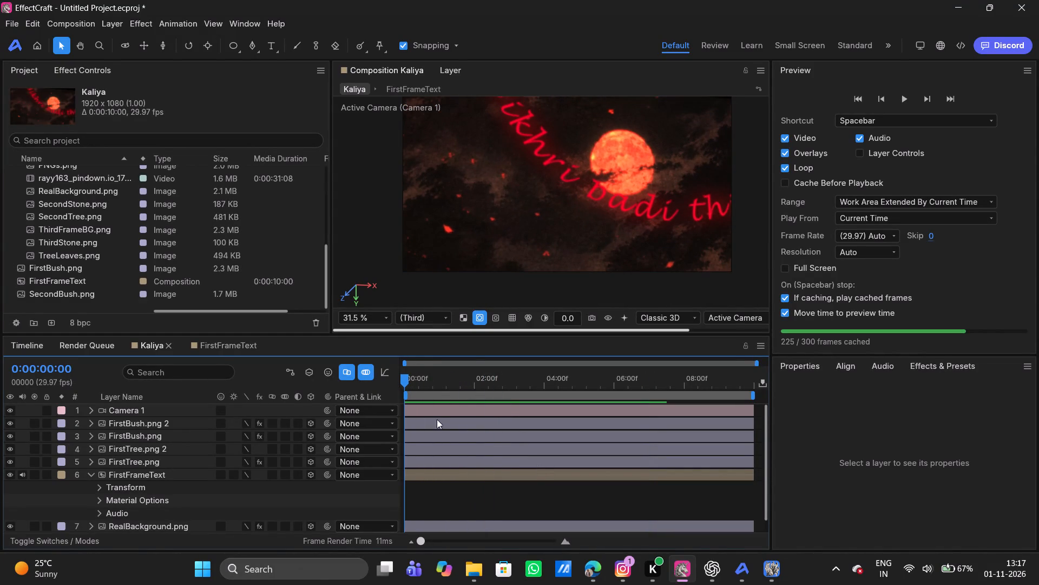
{"action": "key", "text": "space"}
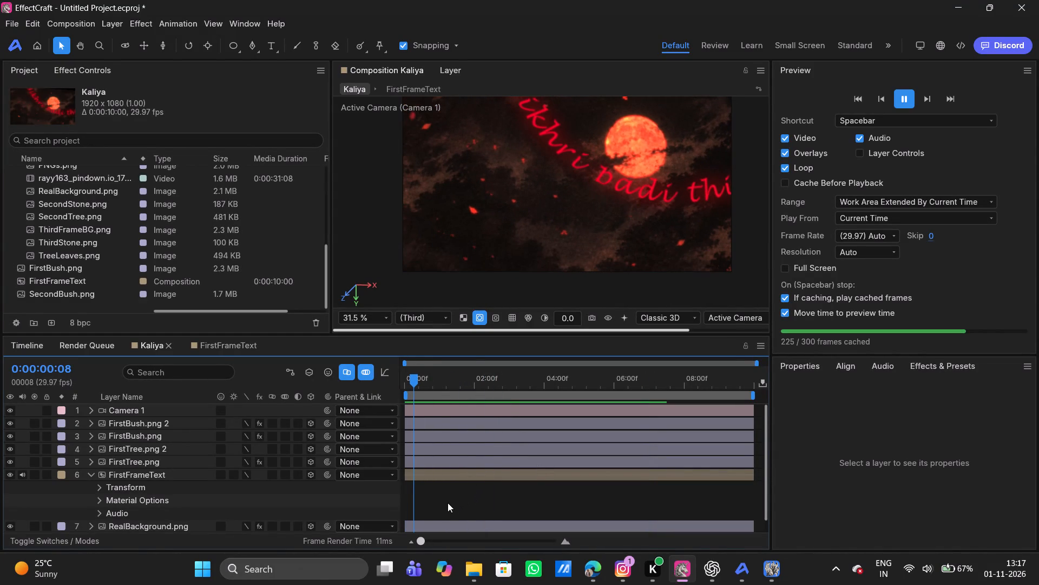
{"action": "key", "text": "space"}
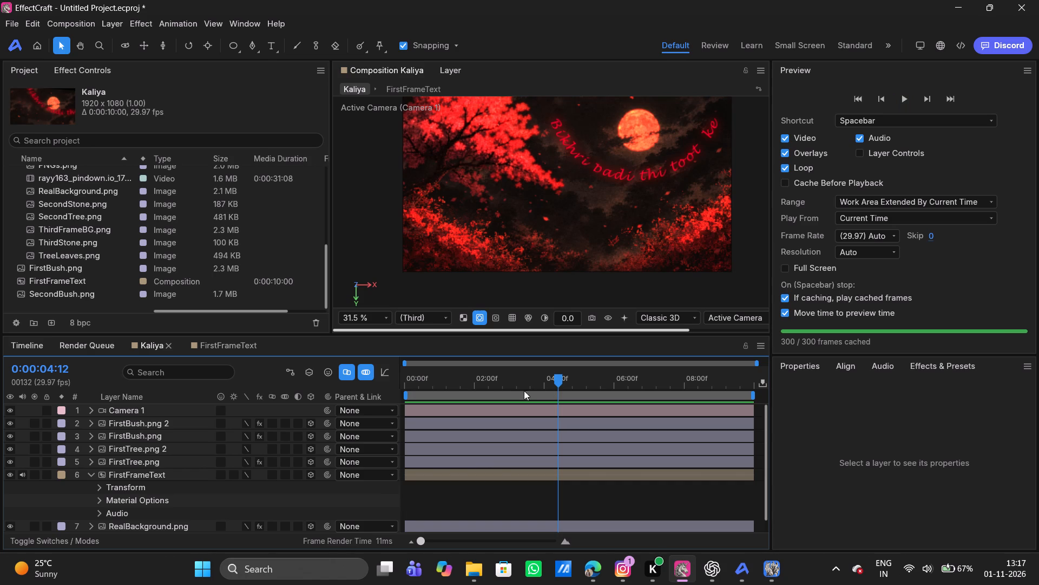
{"action": "key", "text": "space"}
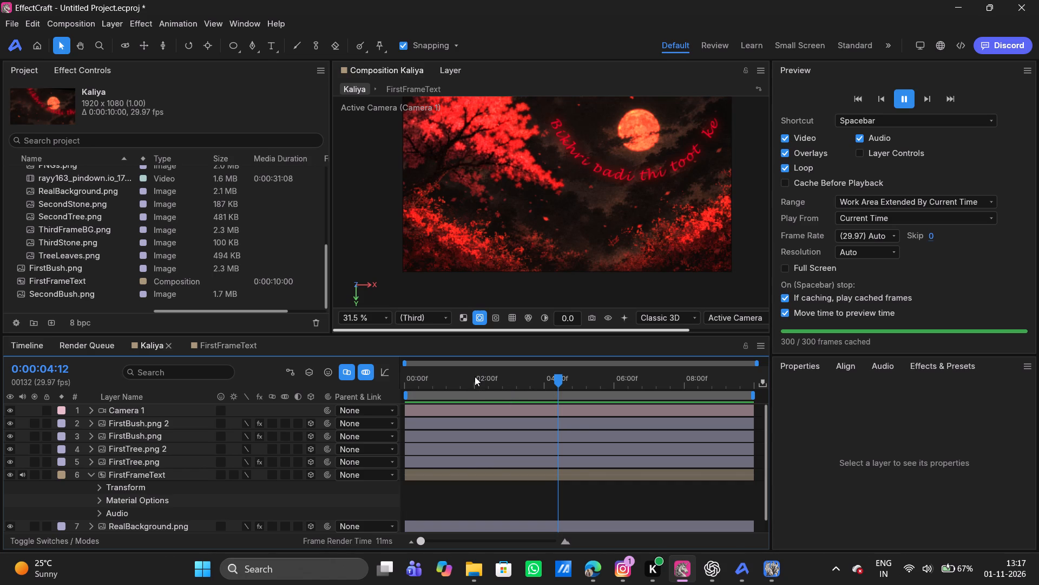
{"action": "left_click_drag", "start_coordinate": [503, 368], "coordinate": [491, 376]}
{"action": "left_click_drag", "start_coordinate": [491, 376], "coordinate": [388, 382]}
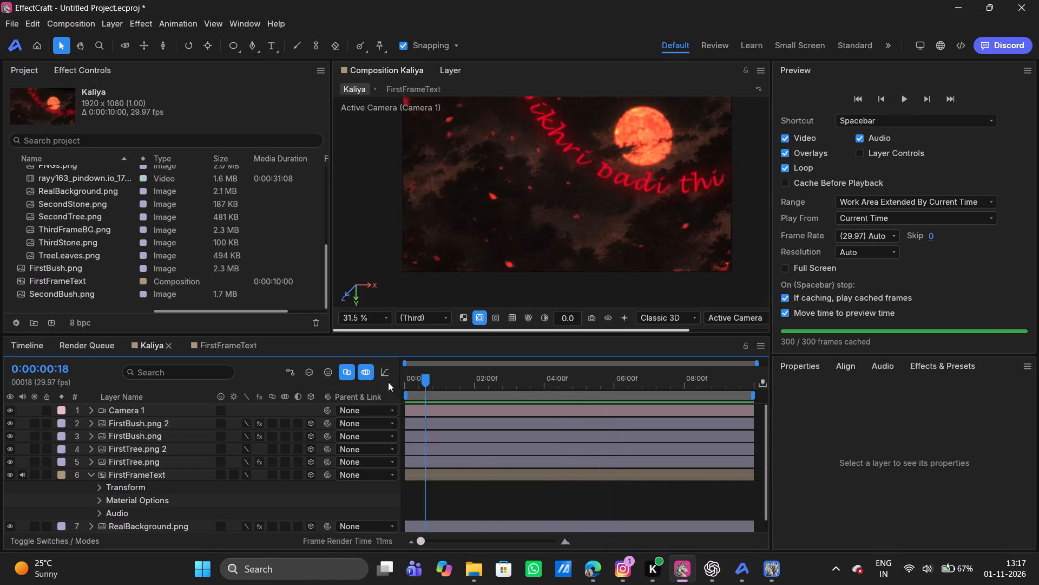
{"action": "left_click_drag", "start_coordinate": [388, 382], "coordinate": [524, 376]}
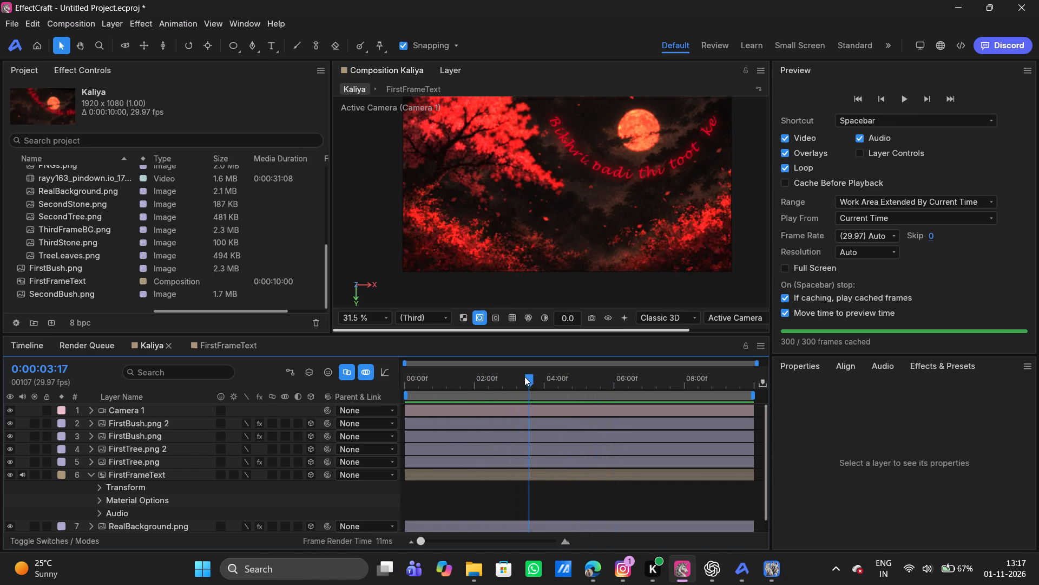
{"action": "left_click_drag", "start_coordinate": [524, 376], "coordinate": [466, 378]}
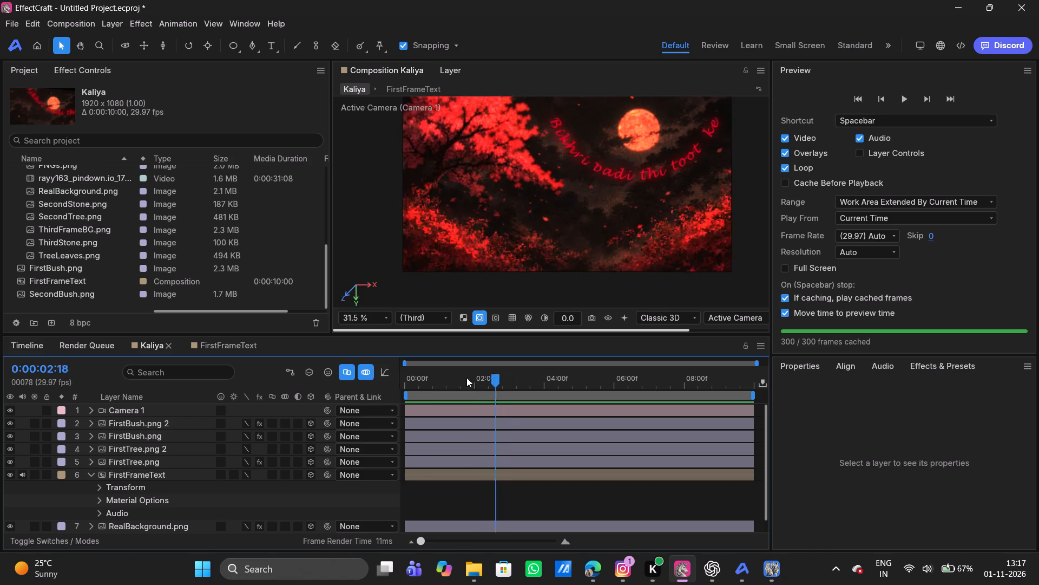
{"action": "left_click_drag", "start_coordinate": [466, 378], "coordinate": [377, 379]}
{"action": "key", "text": "space"}
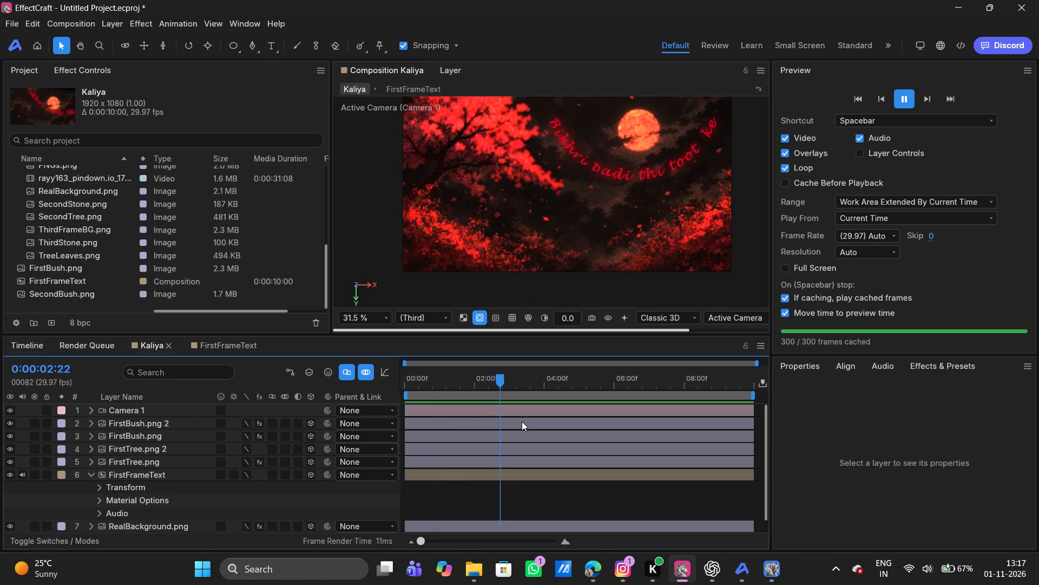
{"action": "key", "text": "space"}
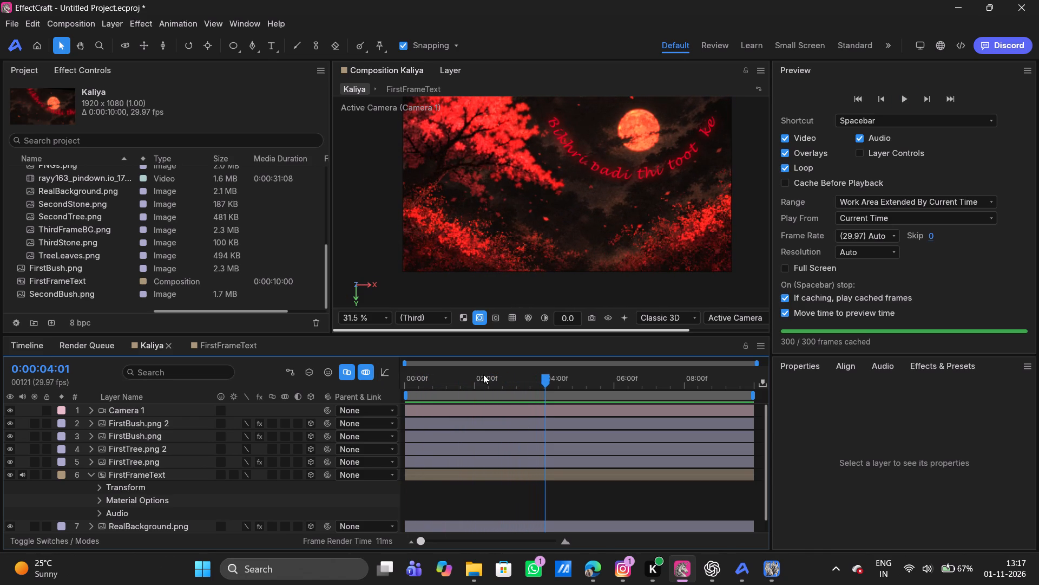
Select the Camera 1 layer and replay its move from the start of the timeline.
{"action": "left_click", "coordinate": [449, 392]}
{"action": "left_click", "coordinate": [434, 411]}
{"action": "left_click_drag", "start_coordinate": [466, 380], "coordinate": [355, 391]}
{"action": "key", "text": "space"}
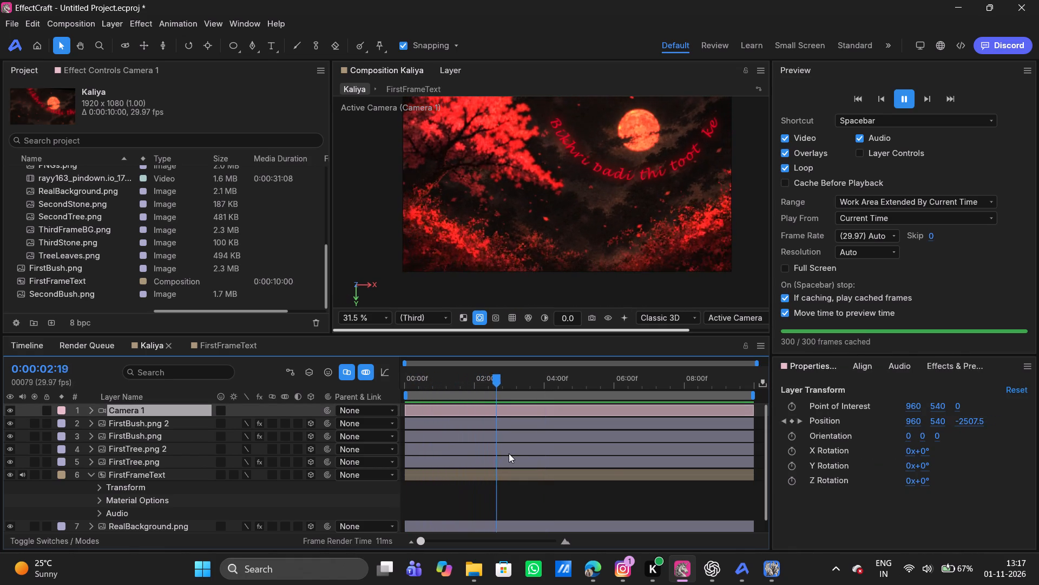
{"action": "key", "text": "space"}
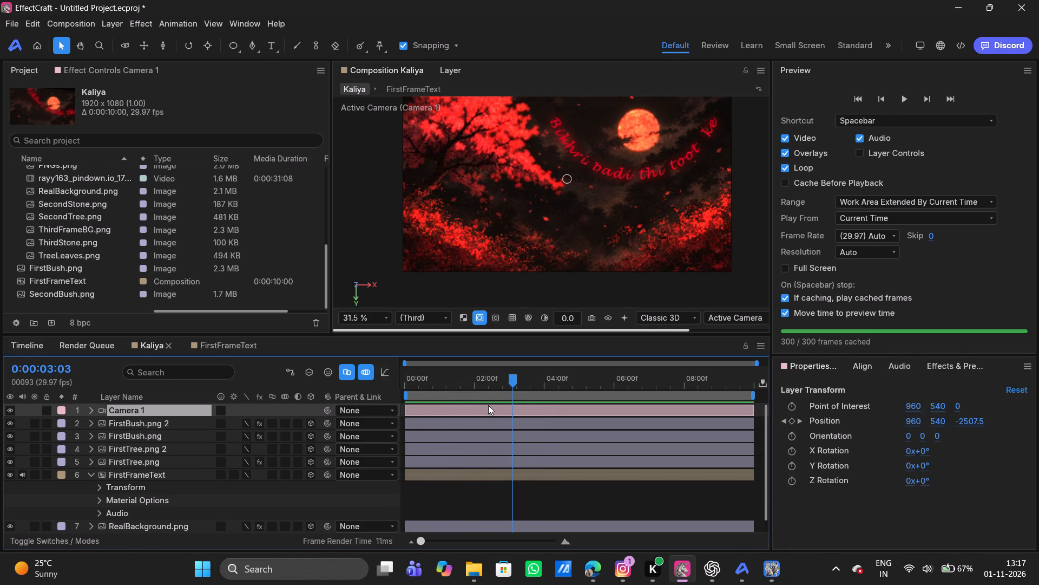
Undo Camera 1's X and Y Position shifts at the start of the timeline, show its keyframes and keep the camera turned on.
{"action": "key", "text": "ctrl+z"}
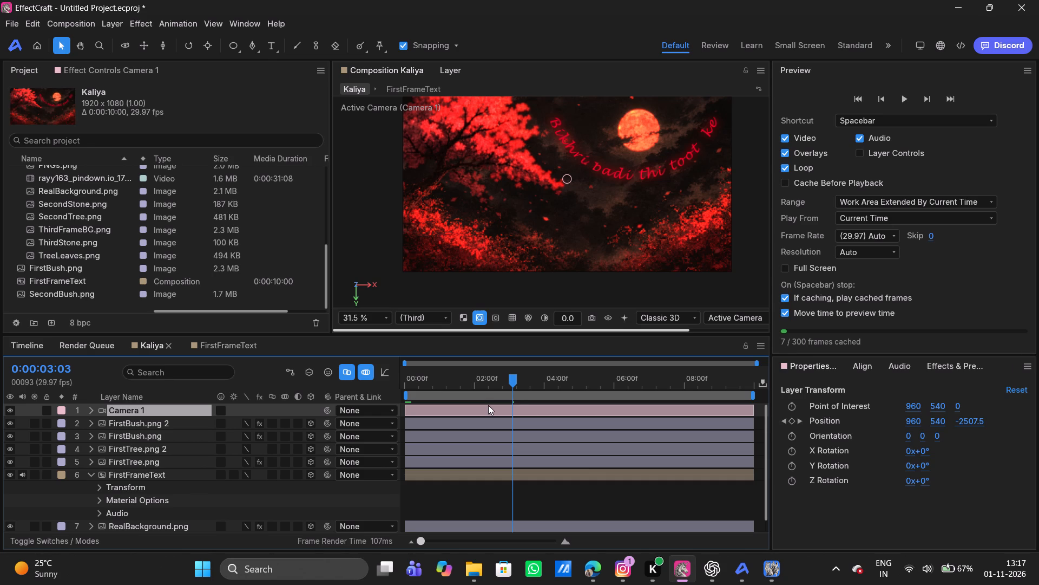
{"action": "left_click", "coordinate": [472, 413]}
{"action": "key", "text": "u"}
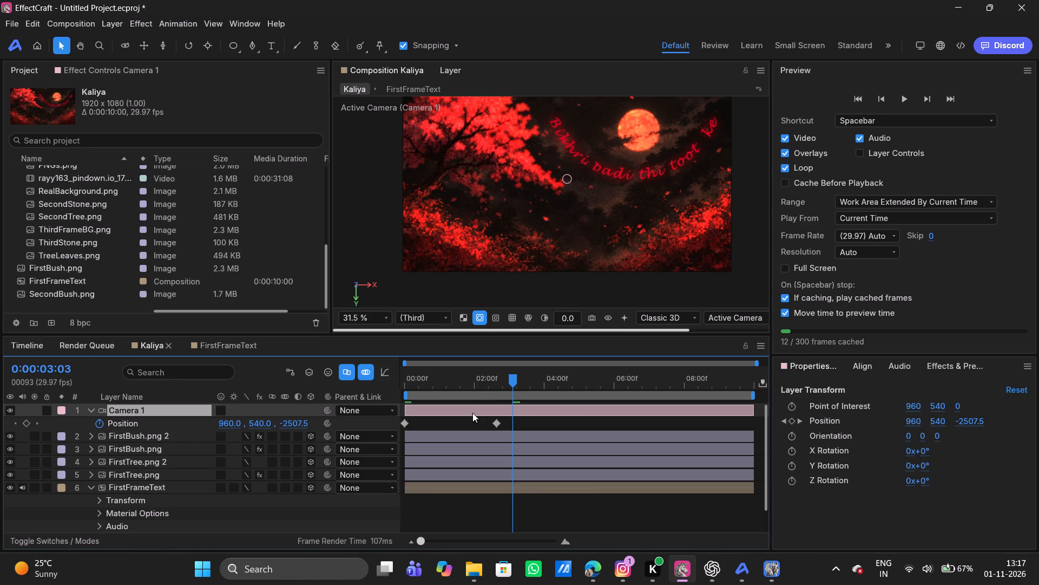
{"action": "left_click_drag", "start_coordinate": [514, 380], "coordinate": [301, 383]}
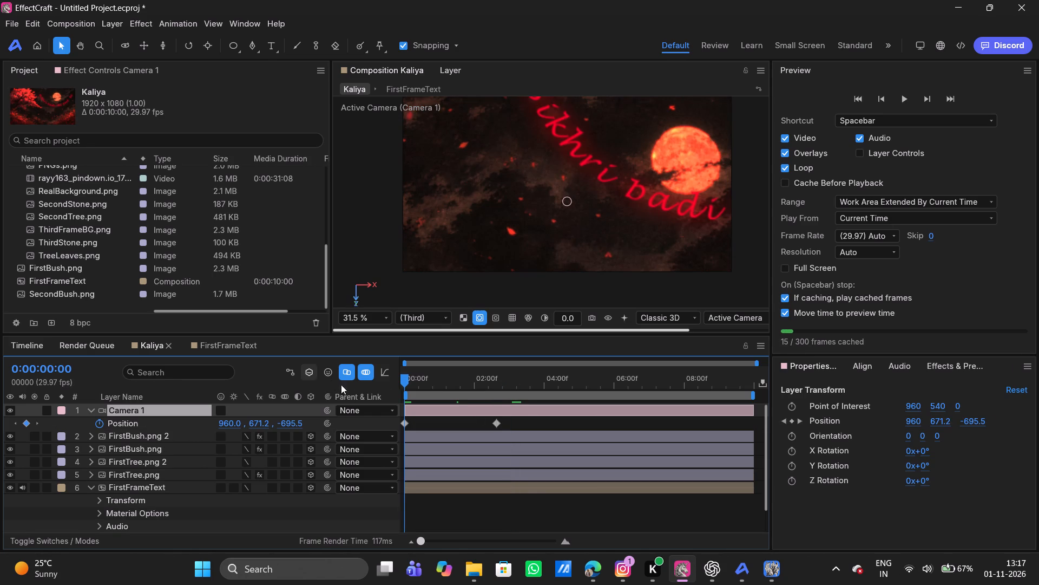
{"action": "key", "text": "ctrl+z"}
{"action": "key", "text": "ctrl+z"}
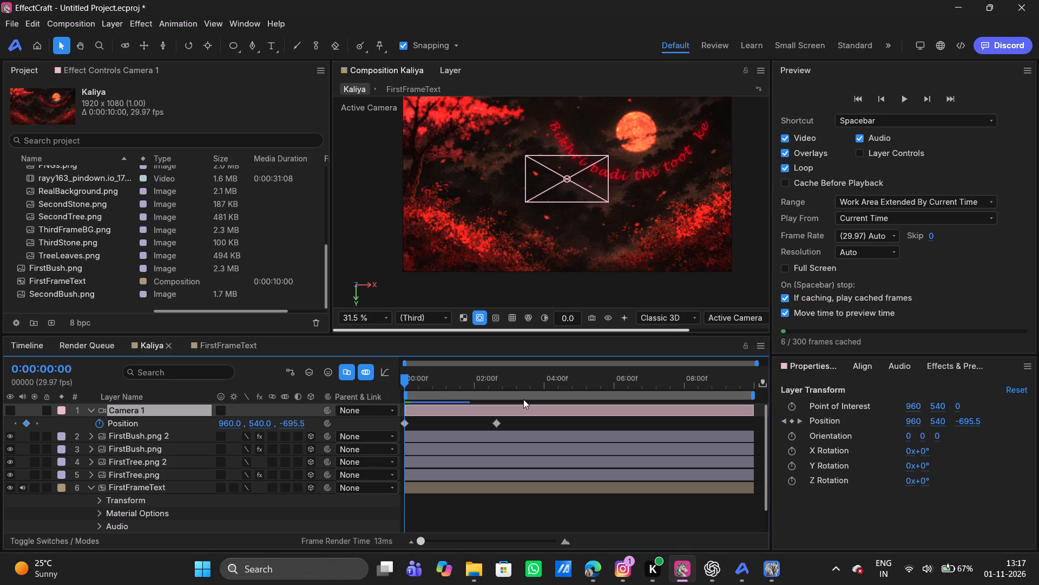
{"action": "left_click", "coordinate": [9, 412]}
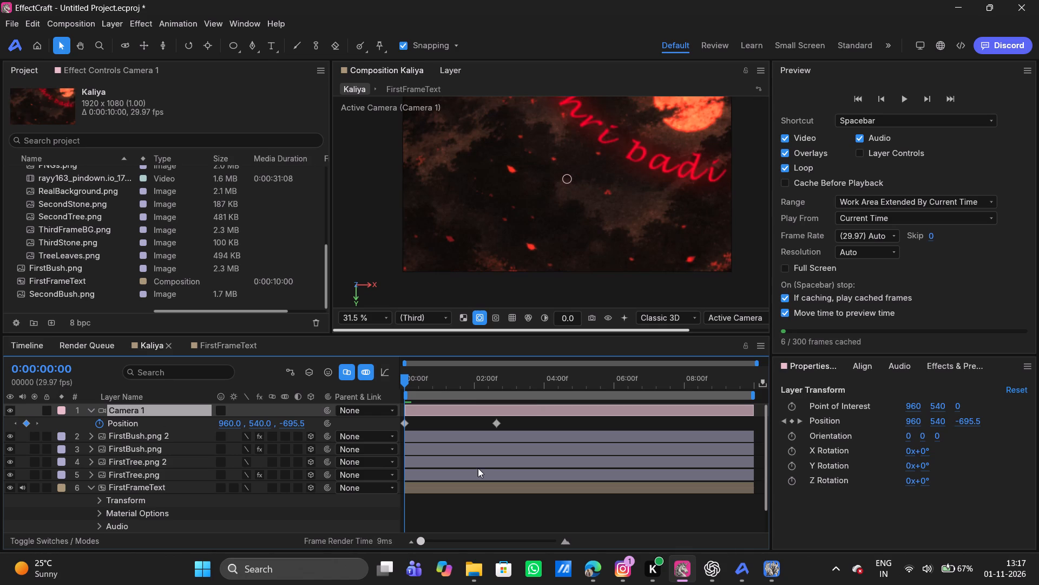
Preview Camera 1's move twice from the start of the Kaliya timeline.
{"action": "key", "text": "space"}
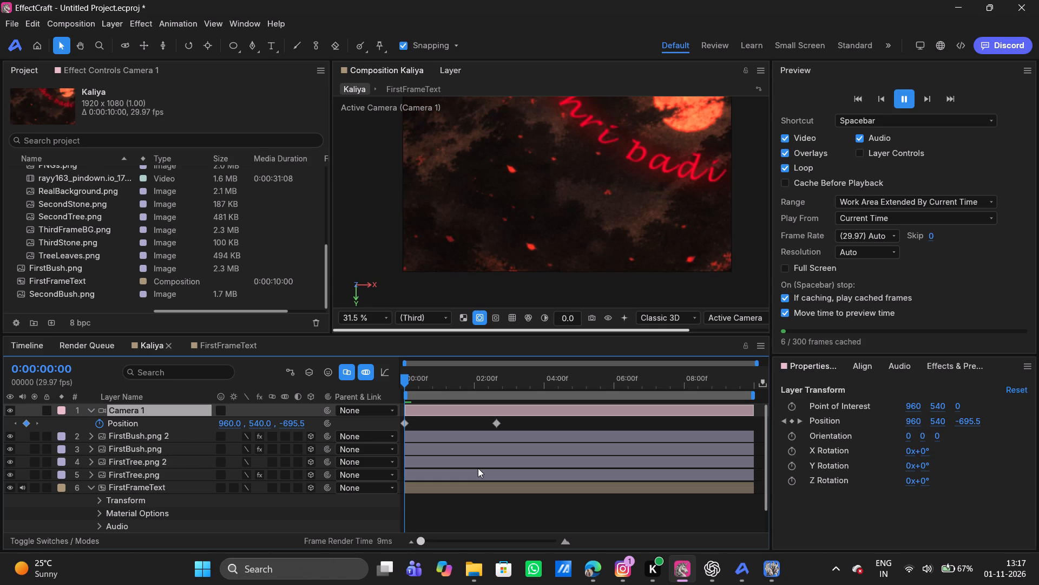
{"action": "key", "text": "space"}
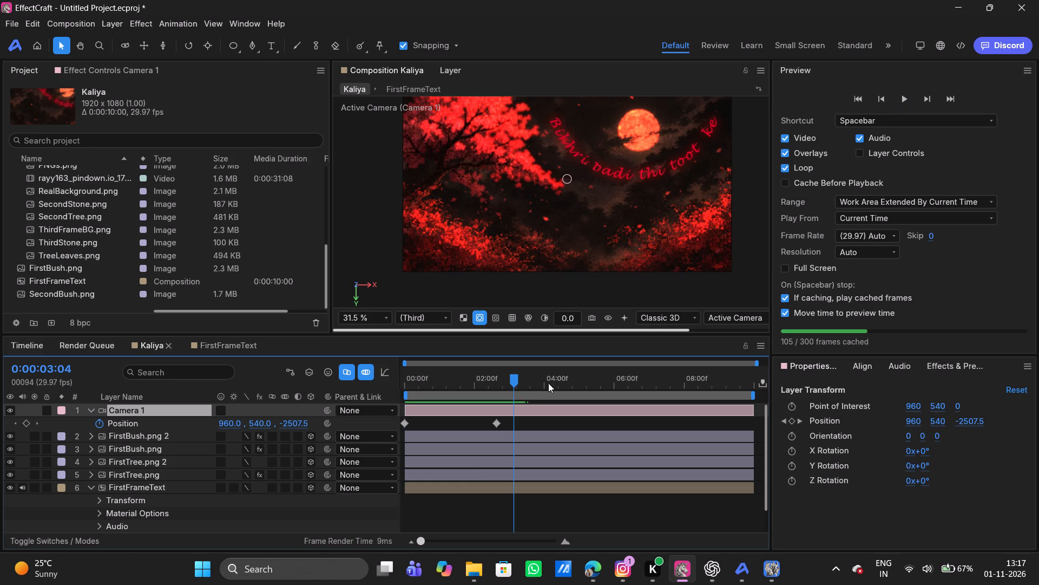
{"action": "left_click_drag", "start_coordinate": [515, 380], "coordinate": [374, 376]}
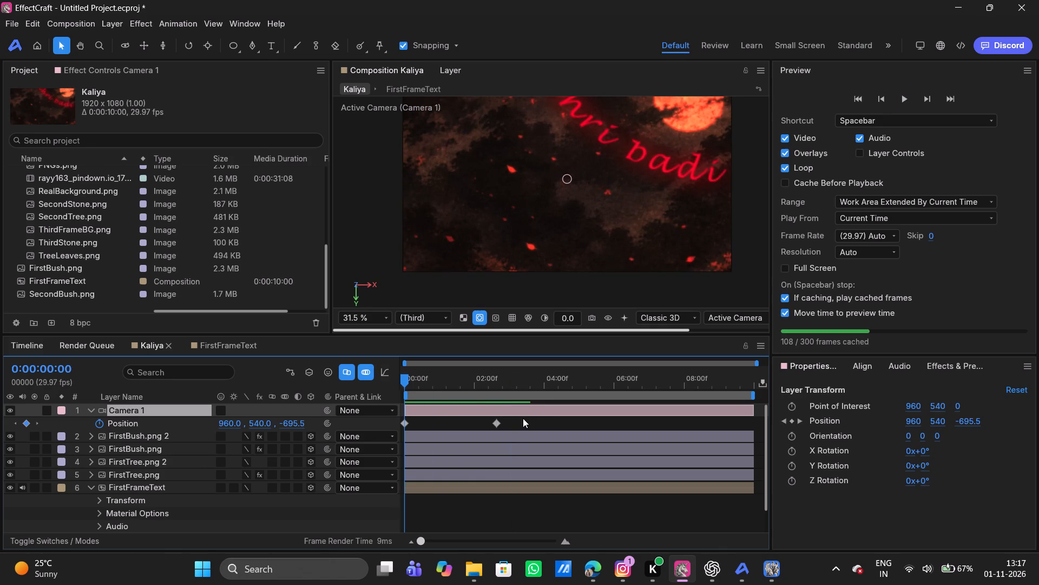
{"action": "key", "text": "space"}
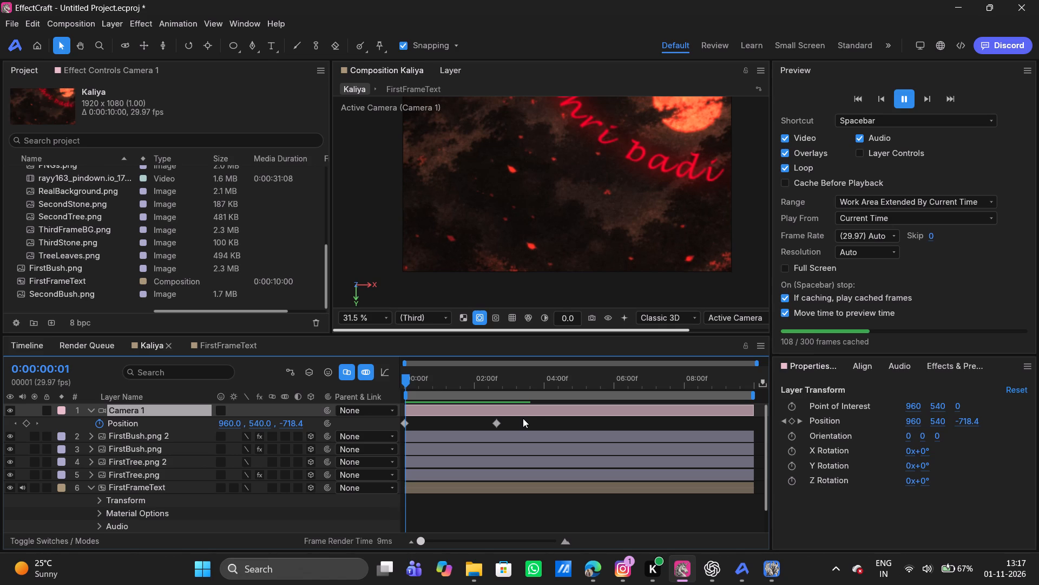
{"action": "key", "text": "space"}
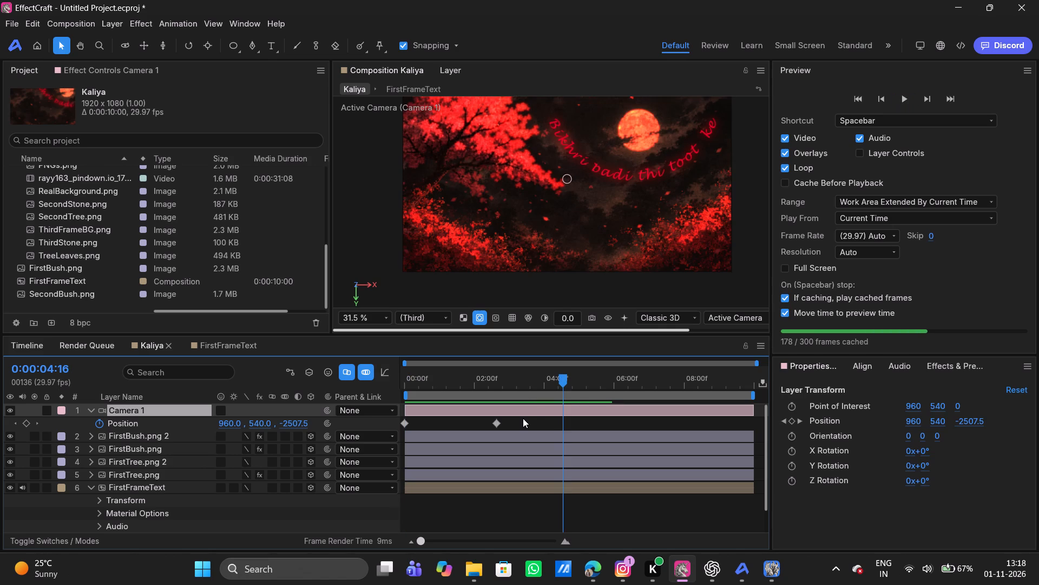
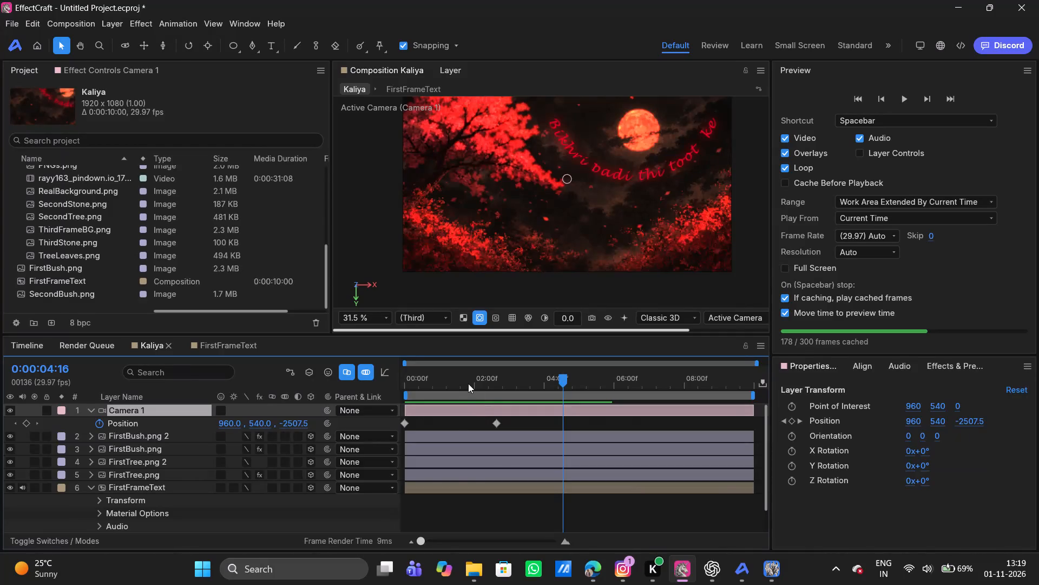
Scrub the Kaliya timeline between the start and about four seconds to examine Camera 1's pull-back, stopping at 0:00:04:03.
{"action": "left_click_drag", "start_coordinate": [468, 383], "coordinate": [418, 371]}
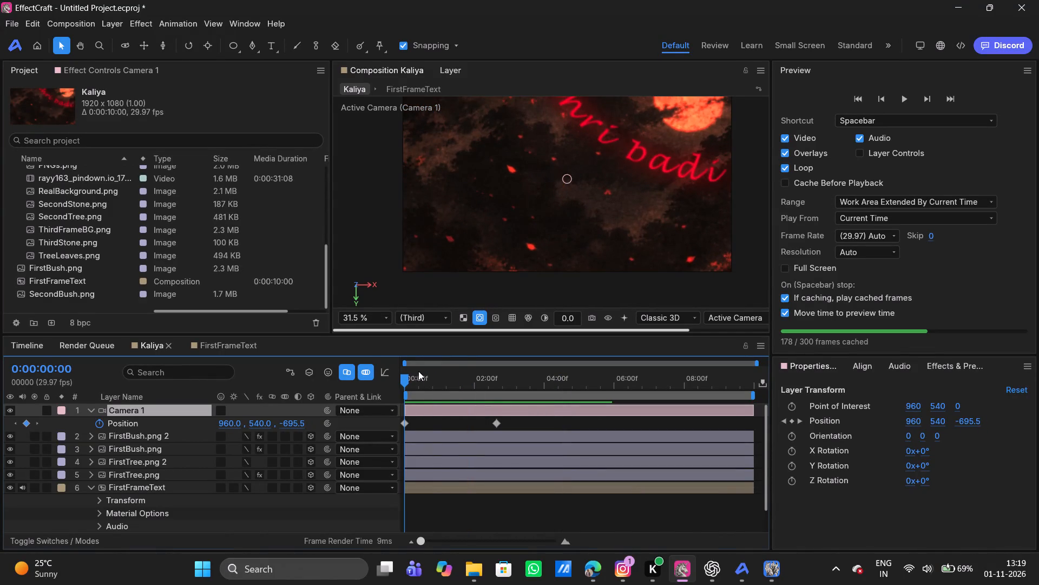
{"action": "left_click_drag", "start_coordinate": [418, 371], "coordinate": [544, 363]}
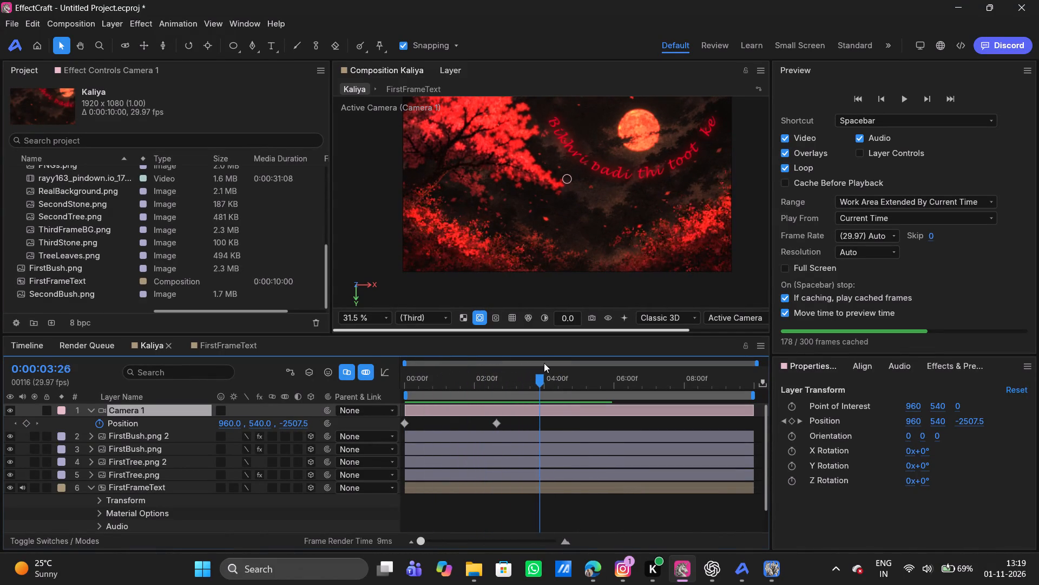
{"action": "left_click_drag", "start_coordinate": [544, 363], "coordinate": [520, 359]}
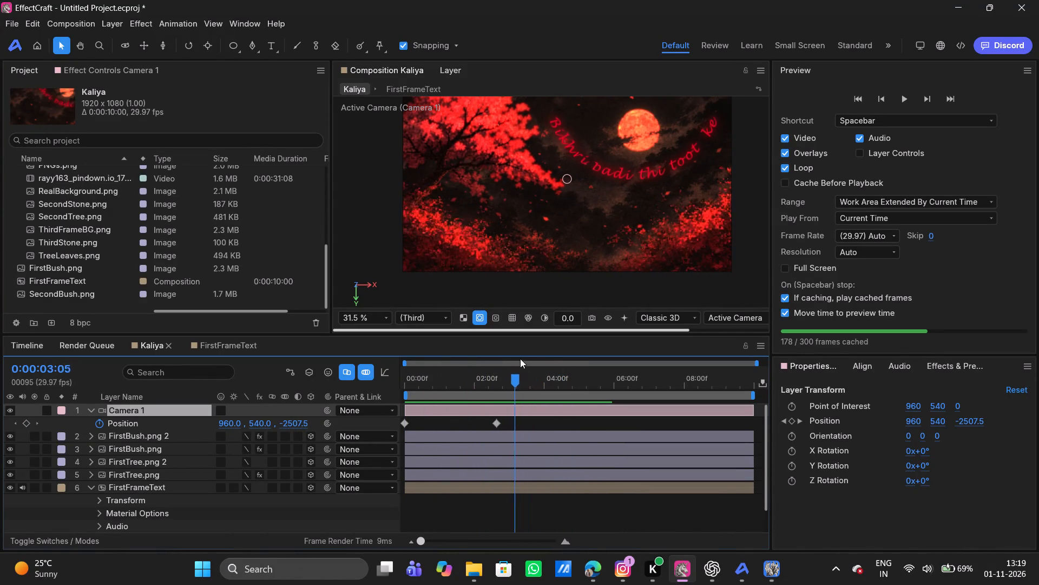
{"action": "left_click_drag", "start_coordinate": [520, 359], "coordinate": [395, 357]}
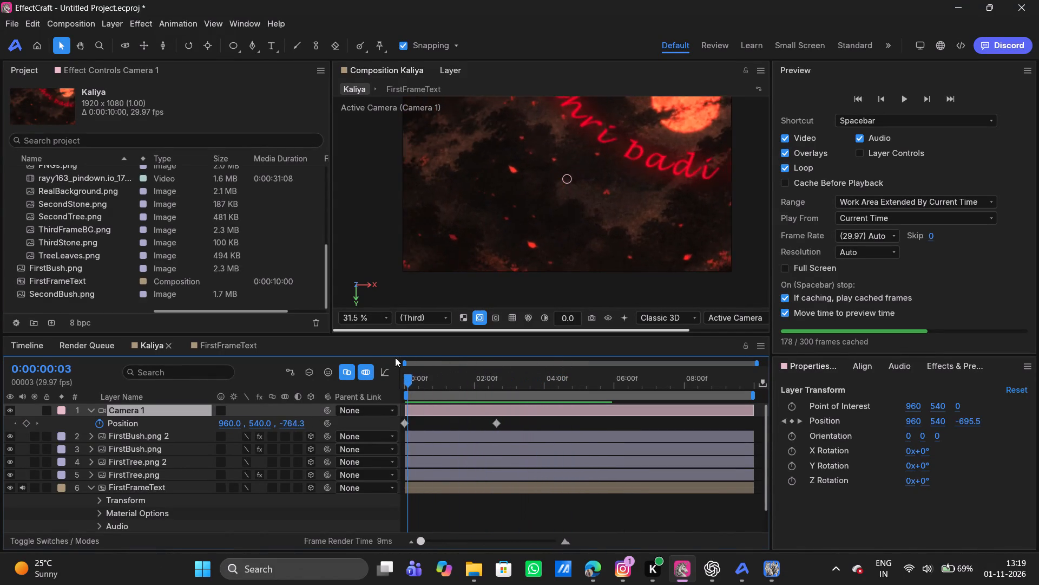
{"action": "left_click_drag", "start_coordinate": [395, 357], "coordinate": [501, 350]}
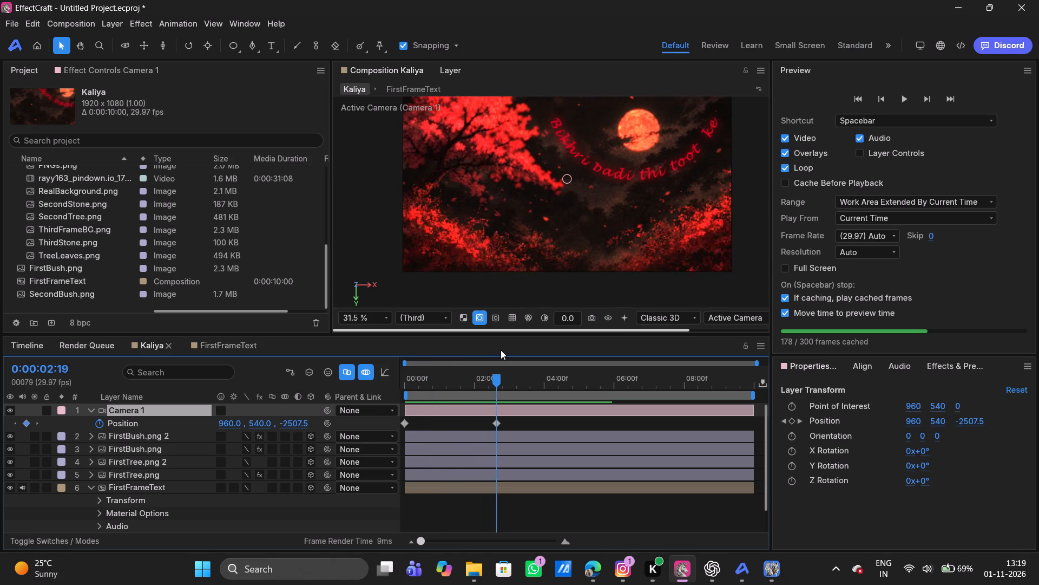
{"action": "left_click_drag", "start_coordinate": [501, 350], "coordinate": [495, 347]}
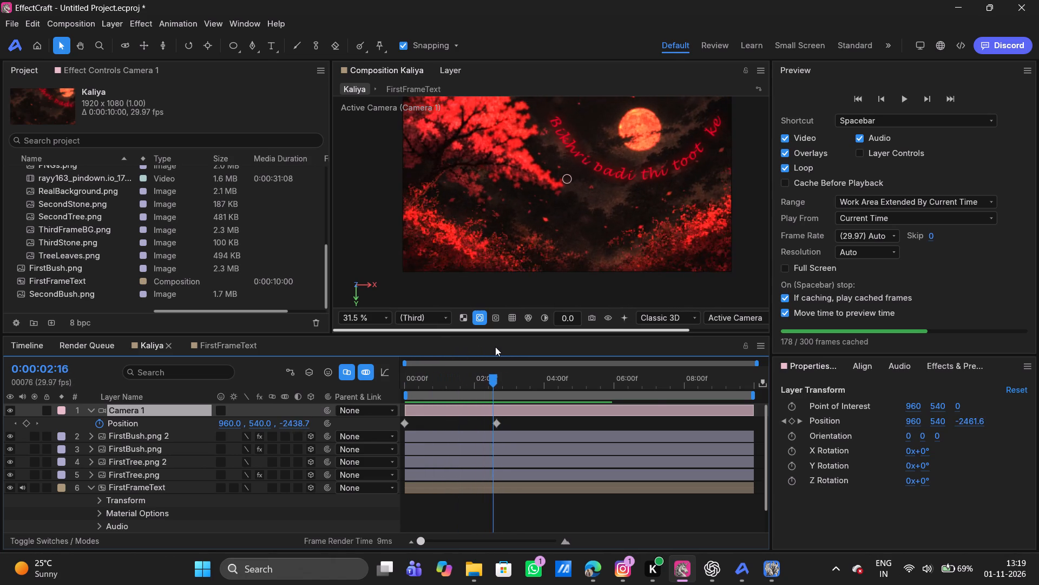
{"action": "left_click_drag", "start_coordinate": [495, 347], "coordinate": [514, 344]}
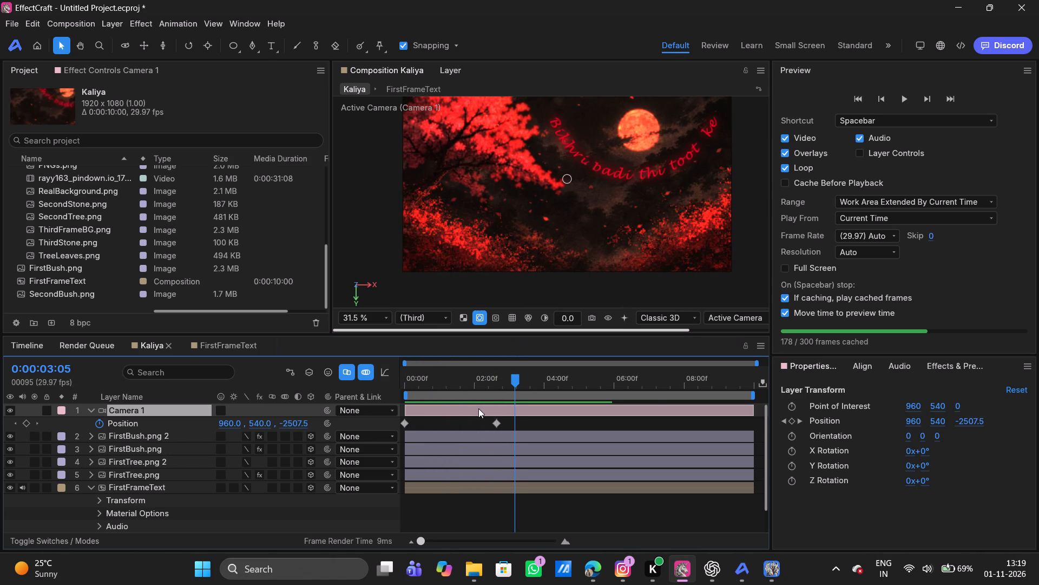
{"action": "left_click", "coordinate": [477, 411]}
{"action": "left_click_drag", "start_coordinate": [517, 383], "coordinate": [548, 382]}
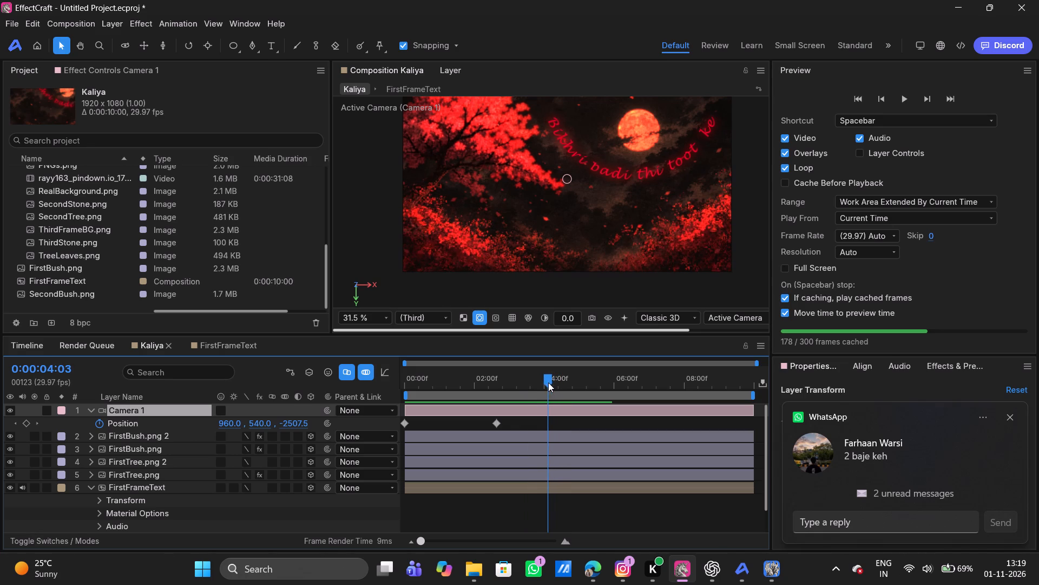
{"action": "left_click", "coordinate": [1010, 417]}
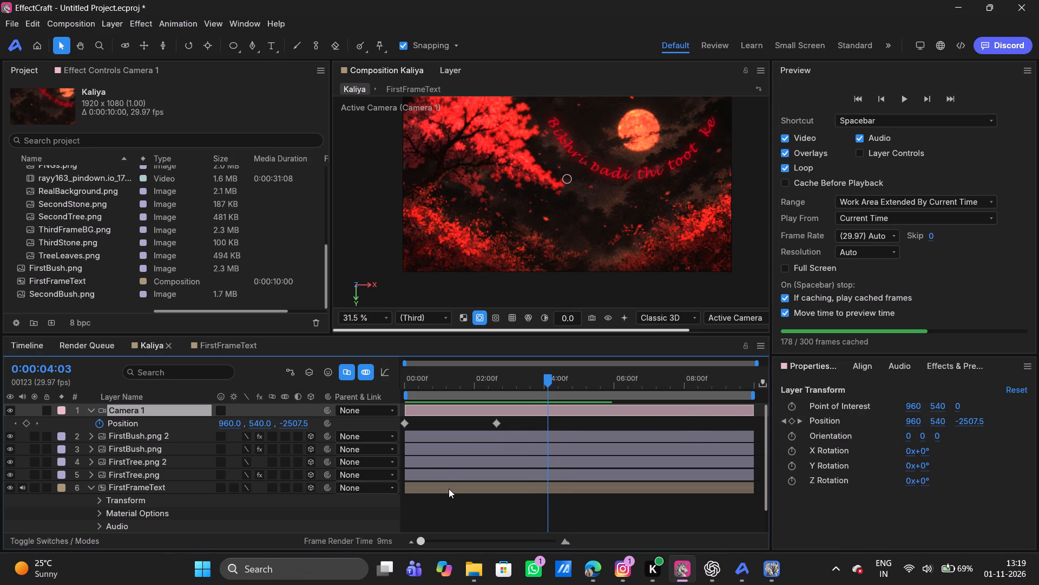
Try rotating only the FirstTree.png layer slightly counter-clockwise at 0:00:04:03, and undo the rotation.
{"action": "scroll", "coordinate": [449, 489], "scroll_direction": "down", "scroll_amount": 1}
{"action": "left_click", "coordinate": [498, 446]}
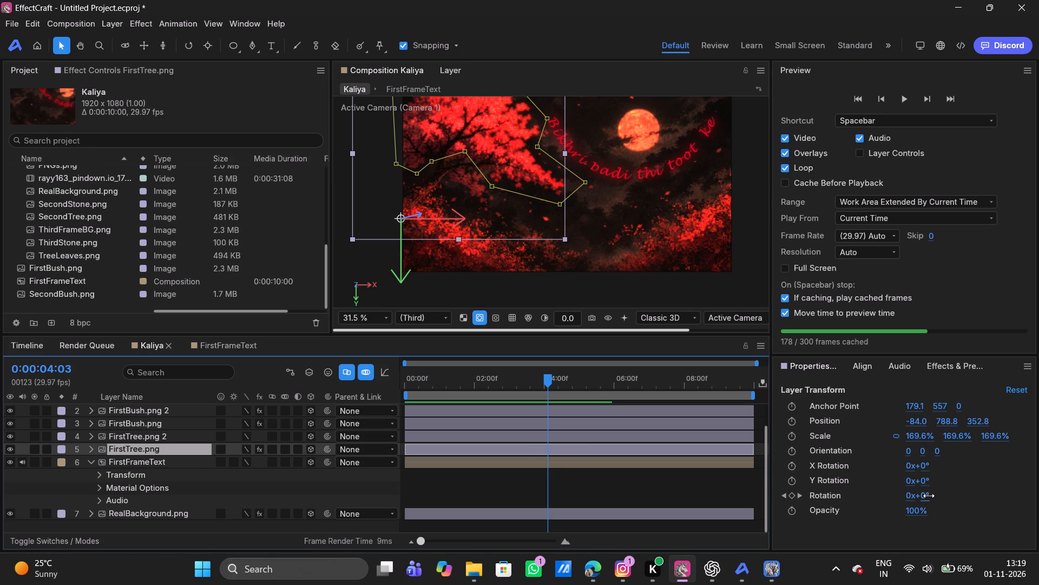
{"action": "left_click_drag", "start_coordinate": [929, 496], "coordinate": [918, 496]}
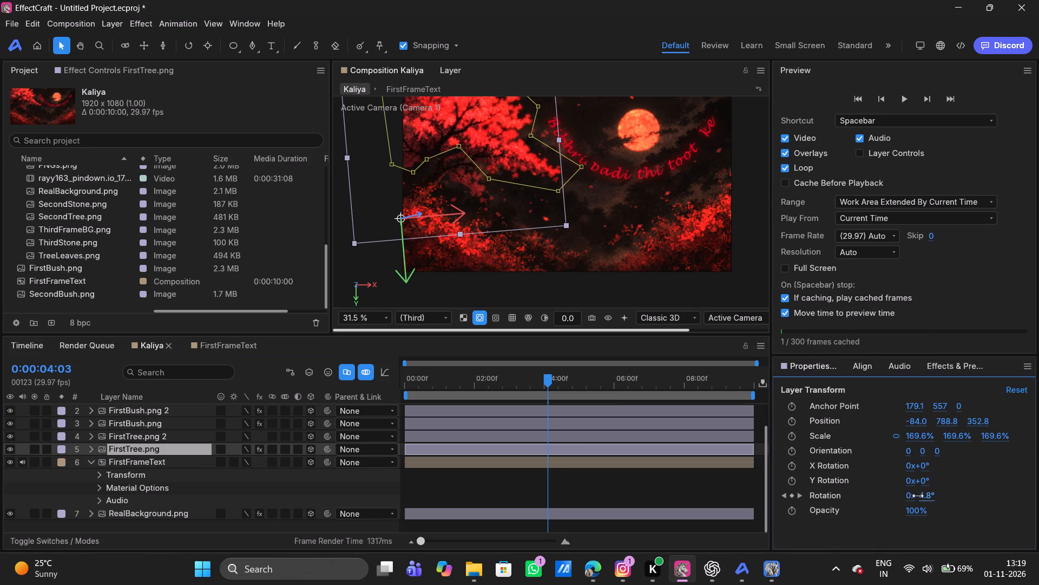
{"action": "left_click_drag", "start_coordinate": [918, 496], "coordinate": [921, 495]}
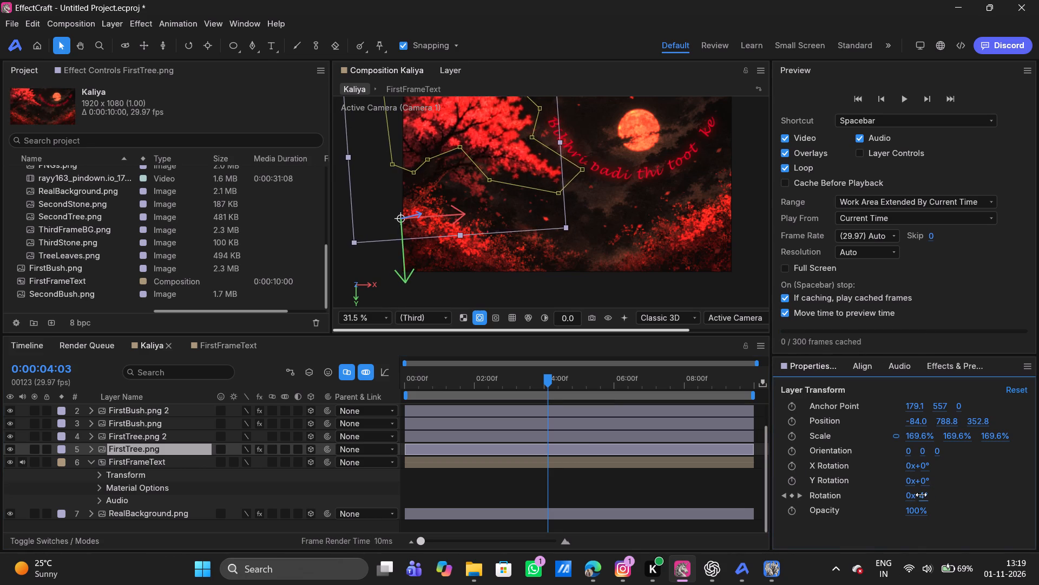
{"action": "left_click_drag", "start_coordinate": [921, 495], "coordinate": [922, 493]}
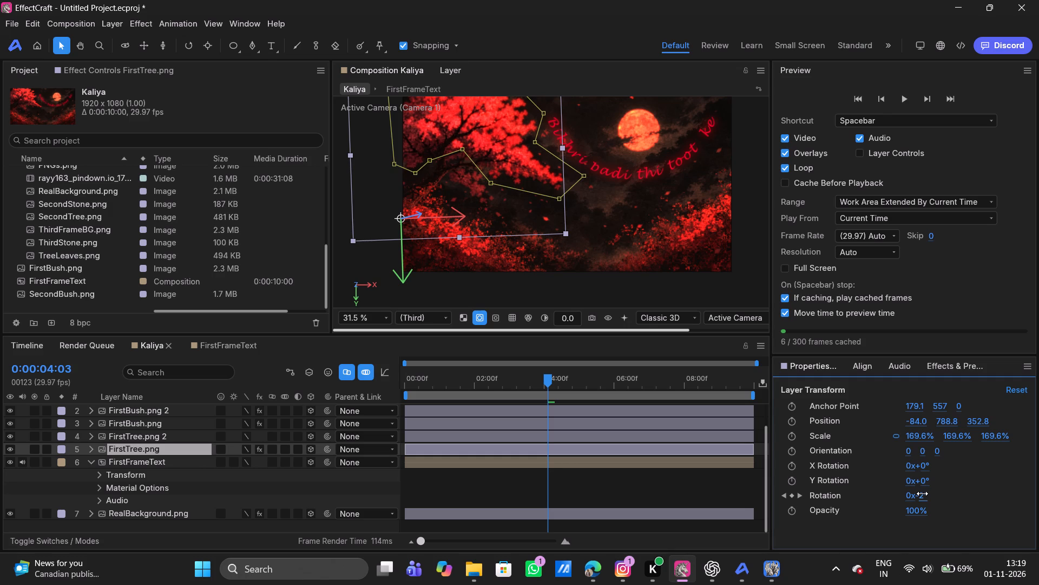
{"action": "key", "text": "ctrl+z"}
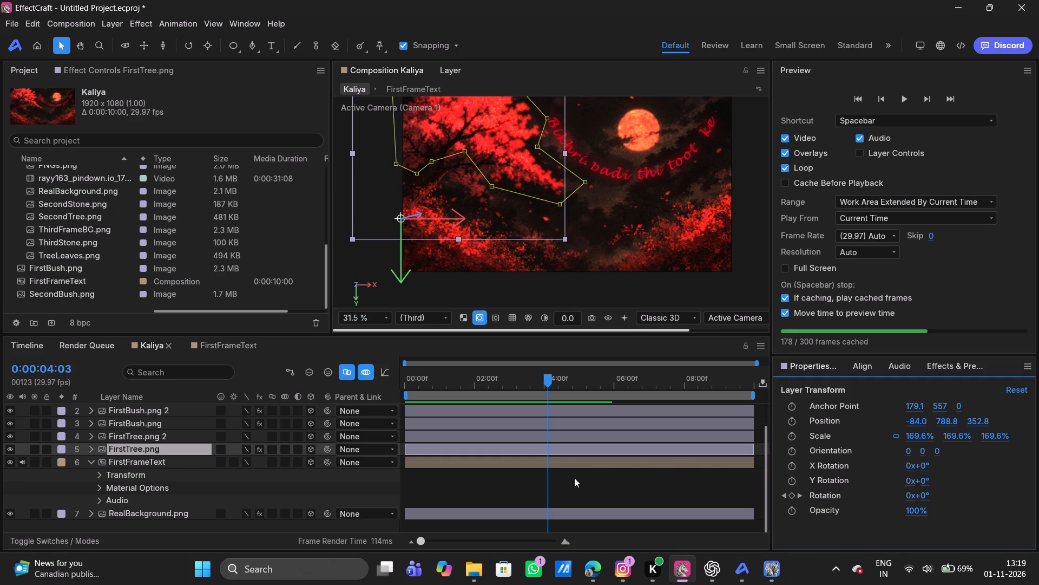
Set the rotation of FirstTree.png and FirstTree.png 2 together to -6.4° at 0:00:04:03.
{"action": "left_click", "coordinate": [161, 440], "text": "shift"}
{"action": "left_click_drag", "start_coordinate": [926, 515], "coordinate": [924, 515]}
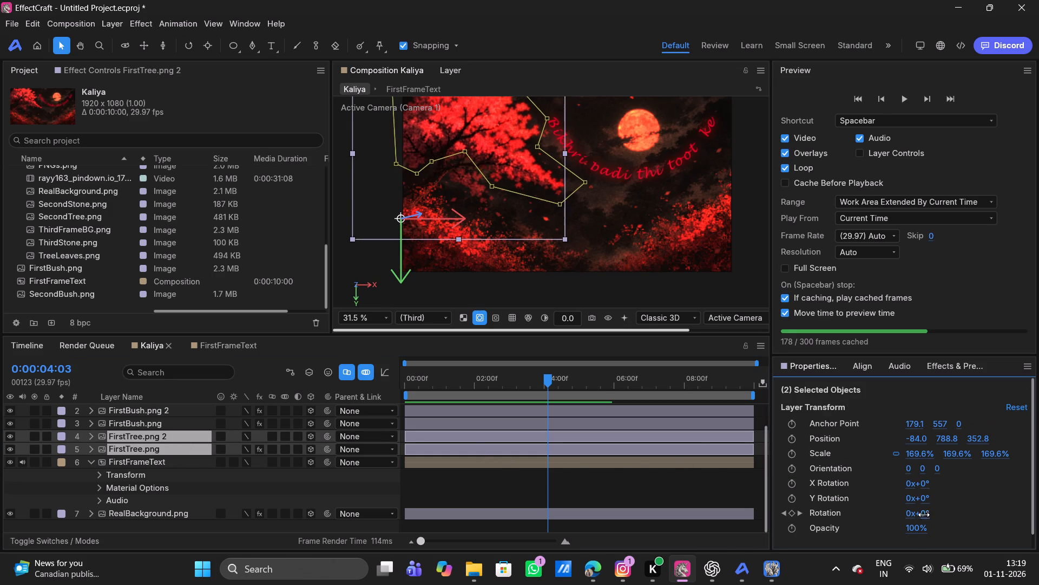
{"action": "left_click_drag", "start_coordinate": [924, 515], "coordinate": [916, 516]}
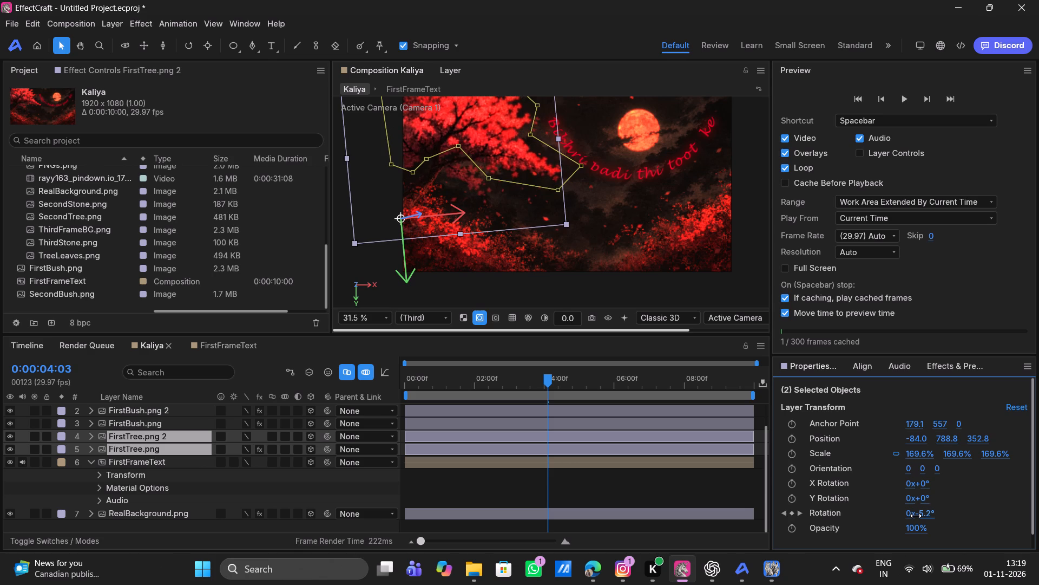
{"action": "left_click_drag", "start_coordinate": [916, 516], "coordinate": [914, 515]}
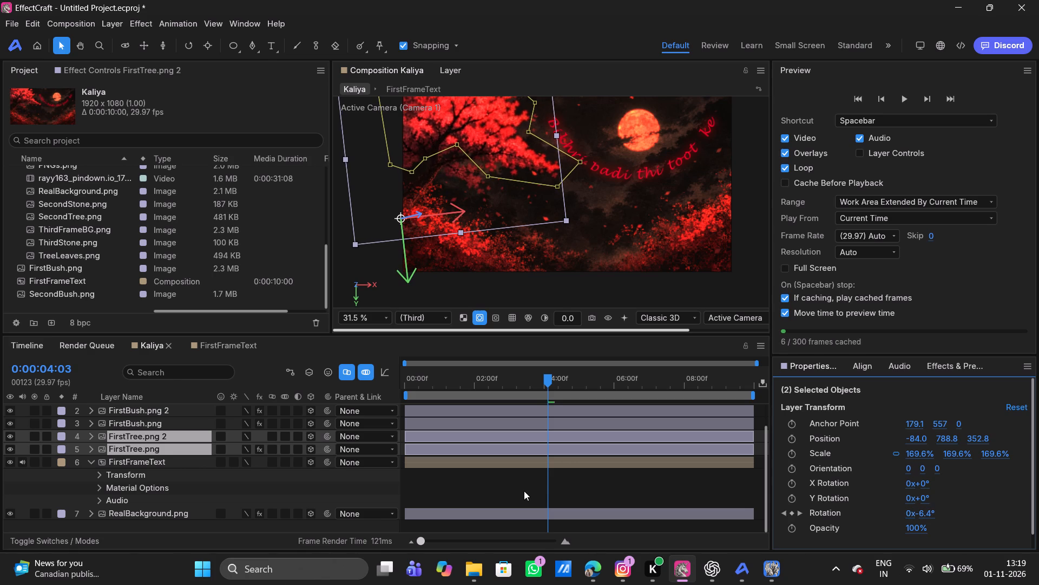
Apply Easy Ease to the Z Rotation keyframes at 0:00:04:03 on both FirstTree.png 2 and FirstTree.png.
{"action": "scroll", "coordinate": [524, 491], "scroll_direction": "up", "scroll_amount": 4}
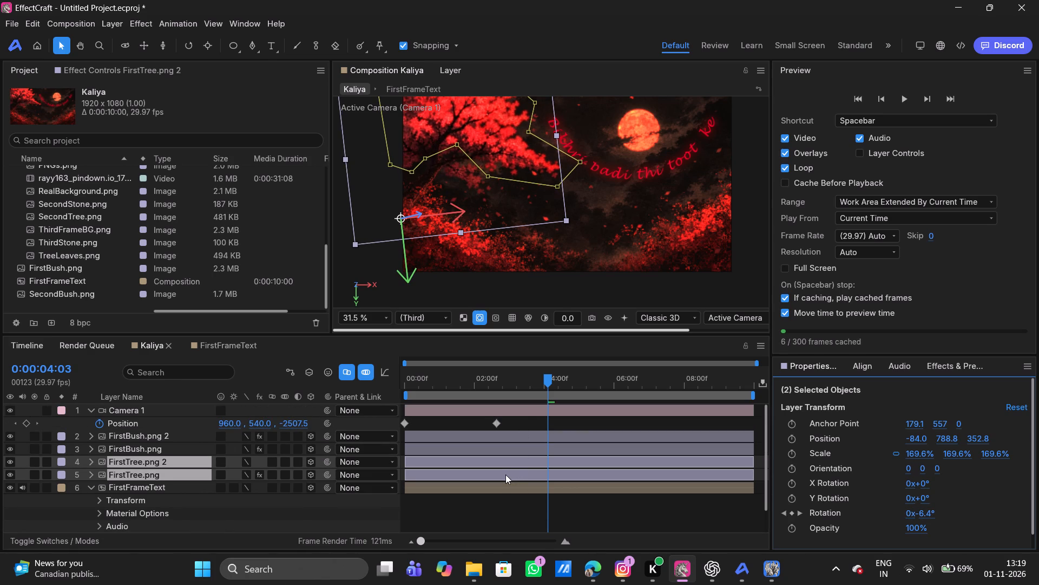
{"action": "type", "text": "uu"}
{"action": "scroll", "coordinate": [505, 474], "scroll_direction": "down", "scroll_amount": 1}
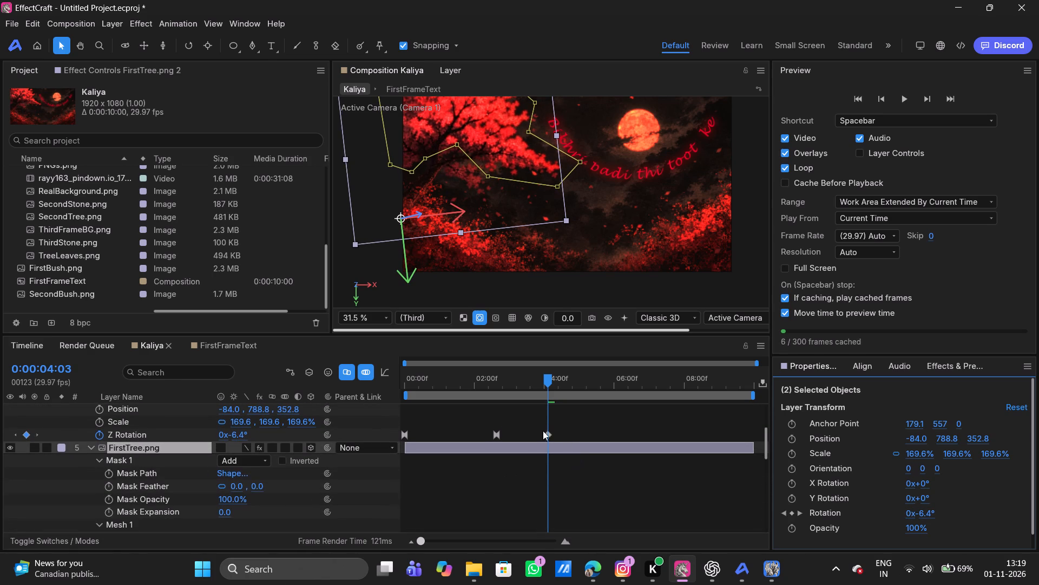
{"action": "left_click_drag", "start_coordinate": [528, 423], "coordinate": [582, 435]}
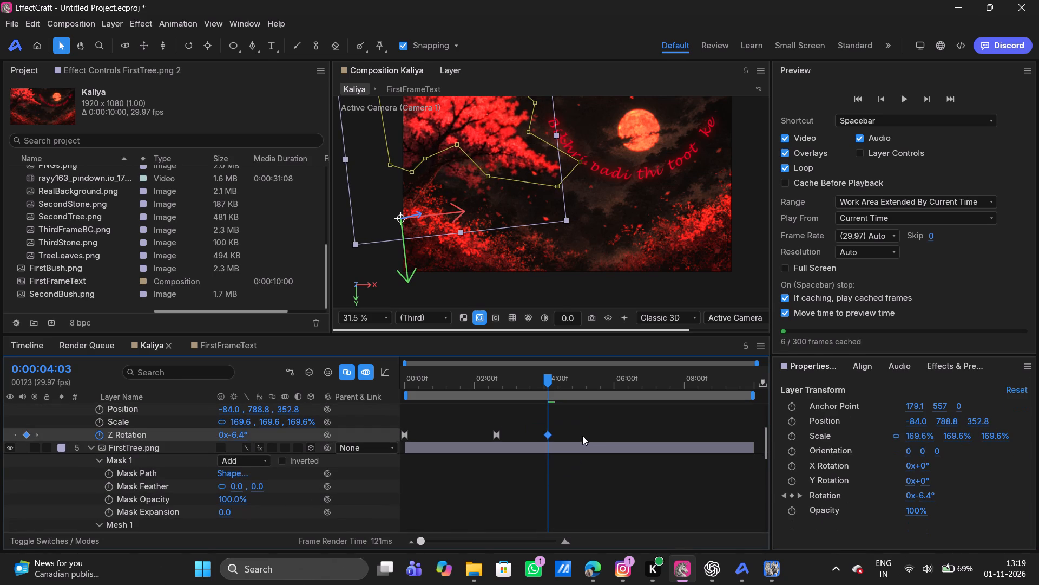
{"action": "key", "text": "F9"}
{"action": "scroll", "coordinate": [582, 435], "scroll_direction": "down", "scroll_amount": 1}
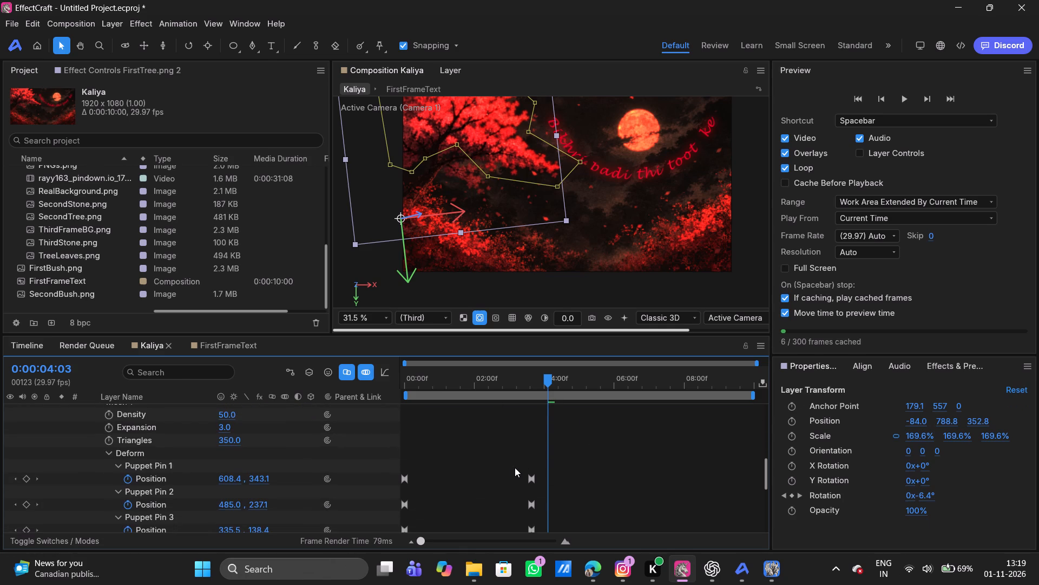
{"action": "scroll", "coordinate": [510, 469], "scroll_direction": "down", "scroll_amount": 2}
{"action": "left_click_drag", "start_coordinate": [514, 480], "coordinate": [570, 489]}
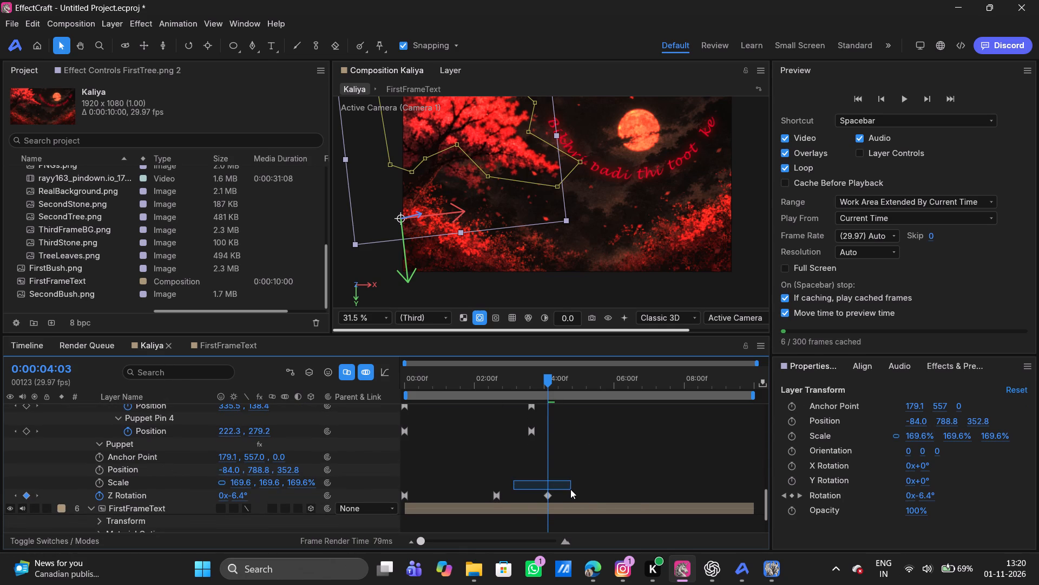
{"action": "left_click_drag", "start_coordinate": [570, 489], "coordinate": [574, 498]}
{"action": "key", "text": "F9"}
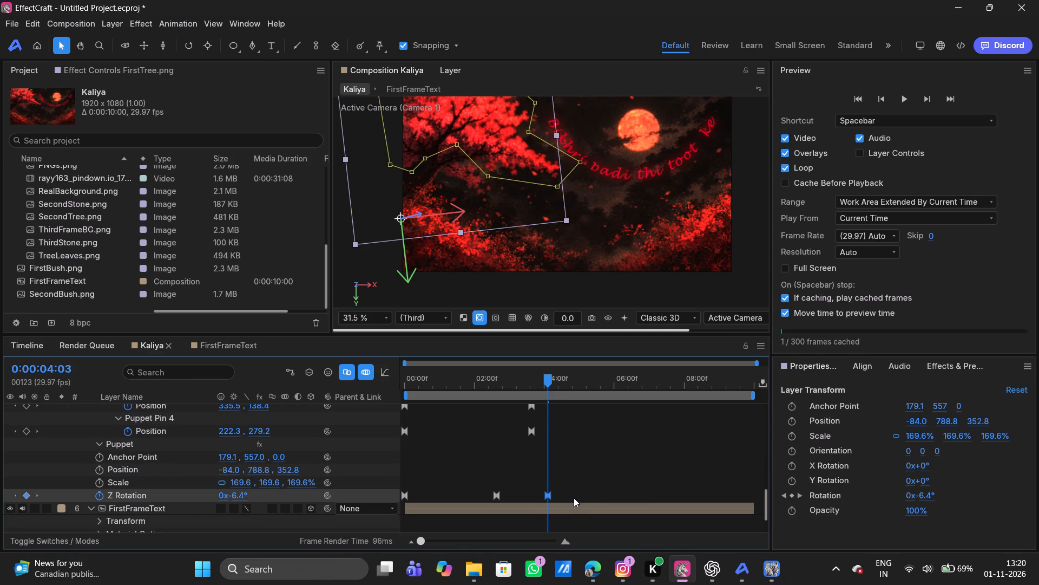
Return to the start of the timeline and collapse the properties of Camera 1, both tree layers and FirstFrameText.
{"action": "scroll", "coordinate": [574, 498], "scroll_direction": "up", "scroll_amount": 5}
{"action": "left_click_drag", "start_coordinate": [420, 379], "coordinate": [303, 389]}
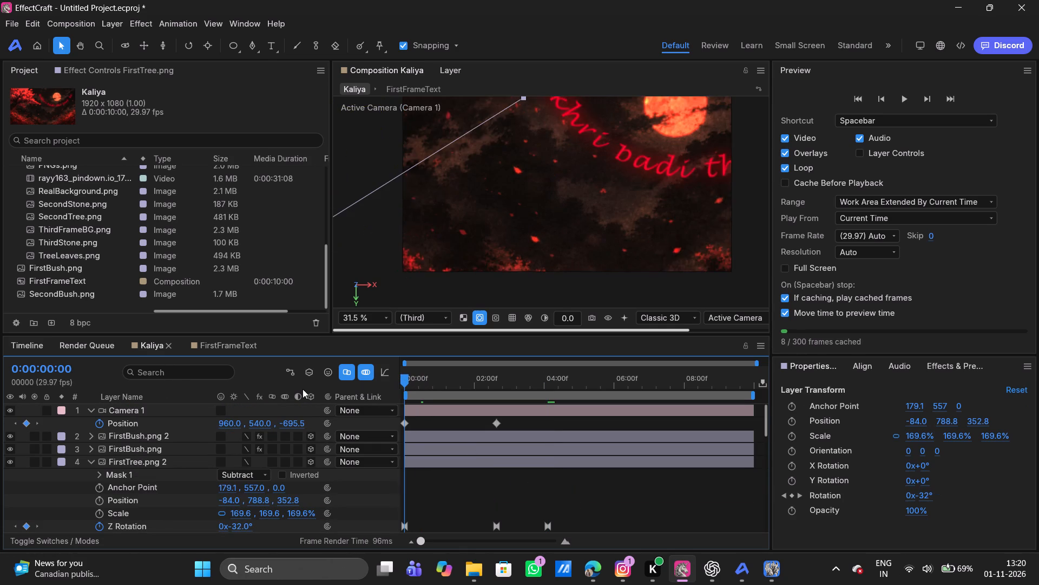
{"action": "left_click_drag", "start_coordinate": [303, 389], "coordinate": [300, 388]}
{"action": "left_click", "coordinate": [91, 408]}
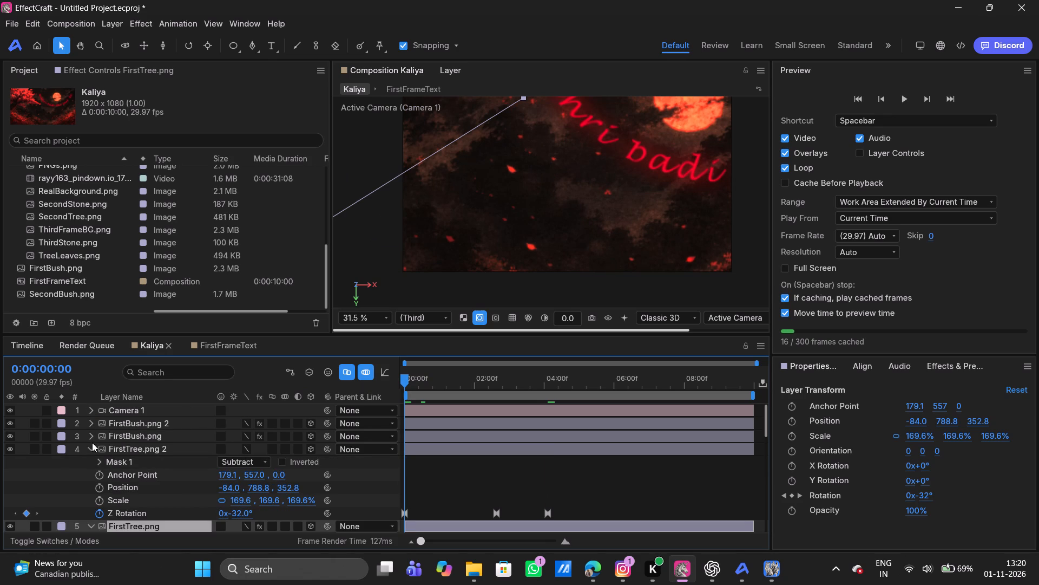
{"action": "left_click", "coordinate": [93, 448]}
{"action": "left_click", "coordinate": [90, 465]}
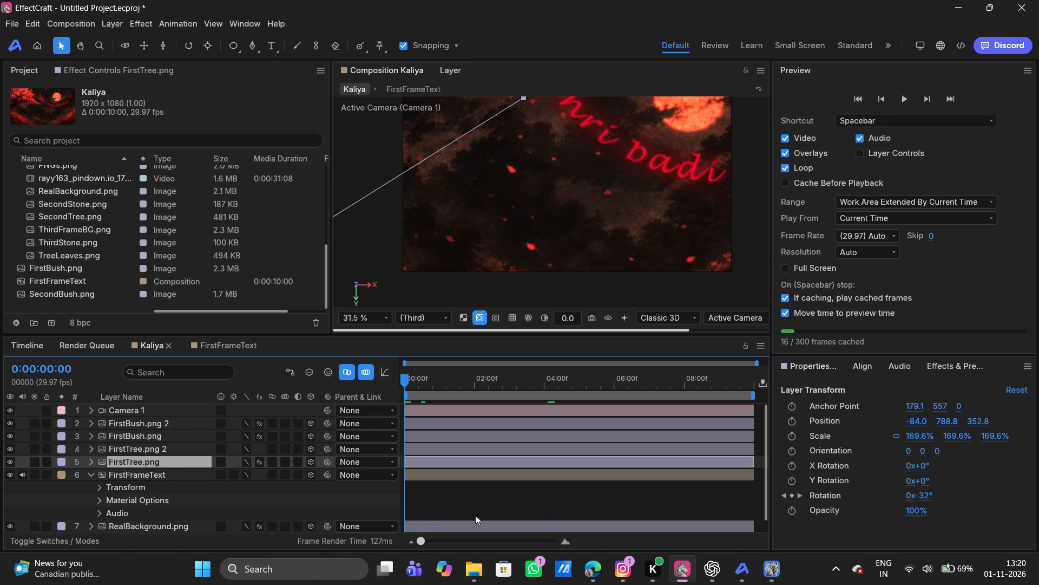
{"action": "left_click", "coordinate": [90, 474]}
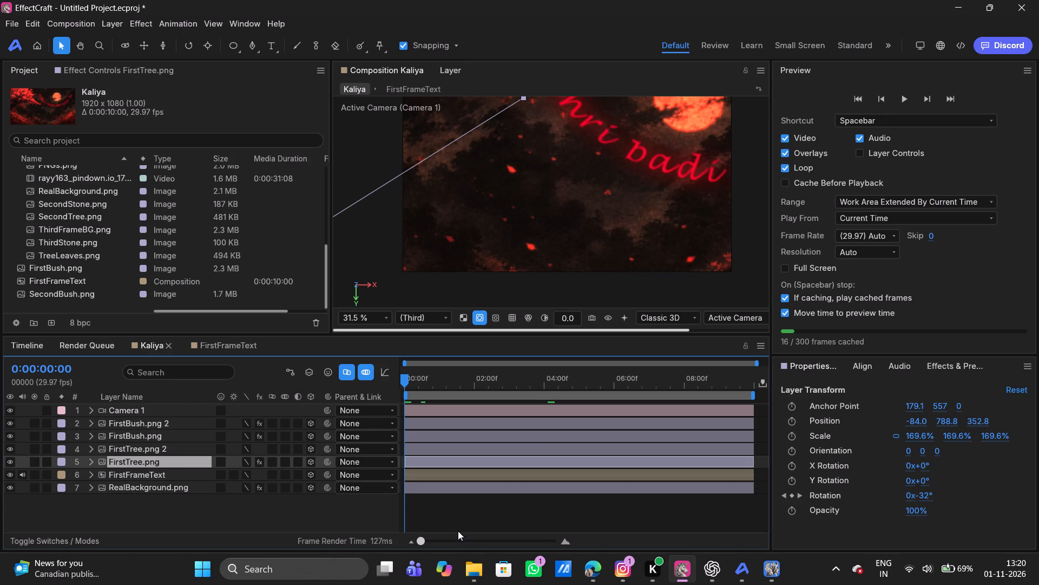
Deselect all layers and preview the Kaliya scene from the start to check the trees' rotation.
{"action": "left_click", "coordinate": [439, 520]}
{"action": "key", "text": "space"}
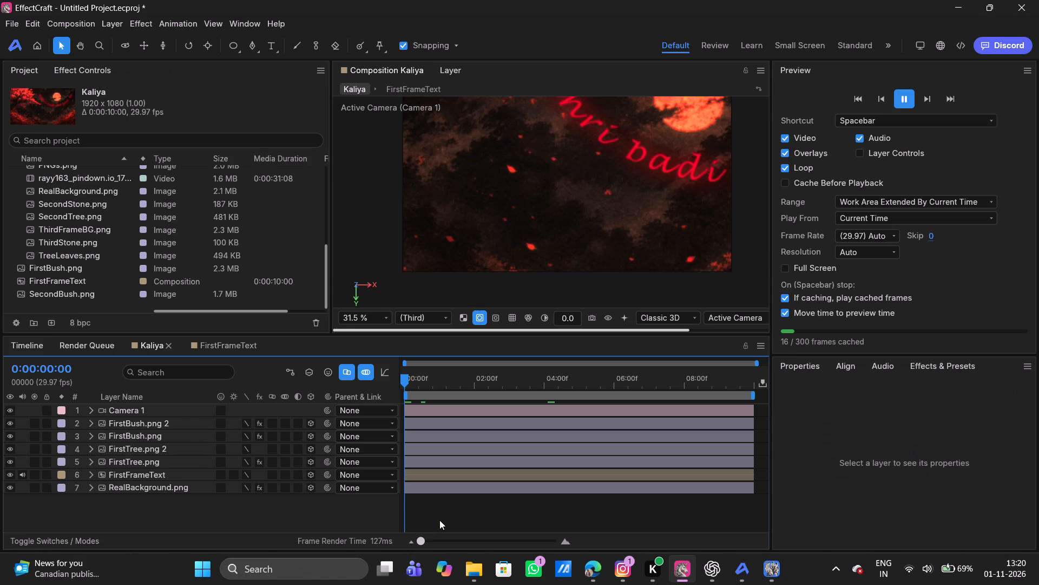
Stop the preview and scrub the Kaliya timeline between the start and about 0:00:04:03 to examine the camera and tree motion, ending at 0:00:00:00.
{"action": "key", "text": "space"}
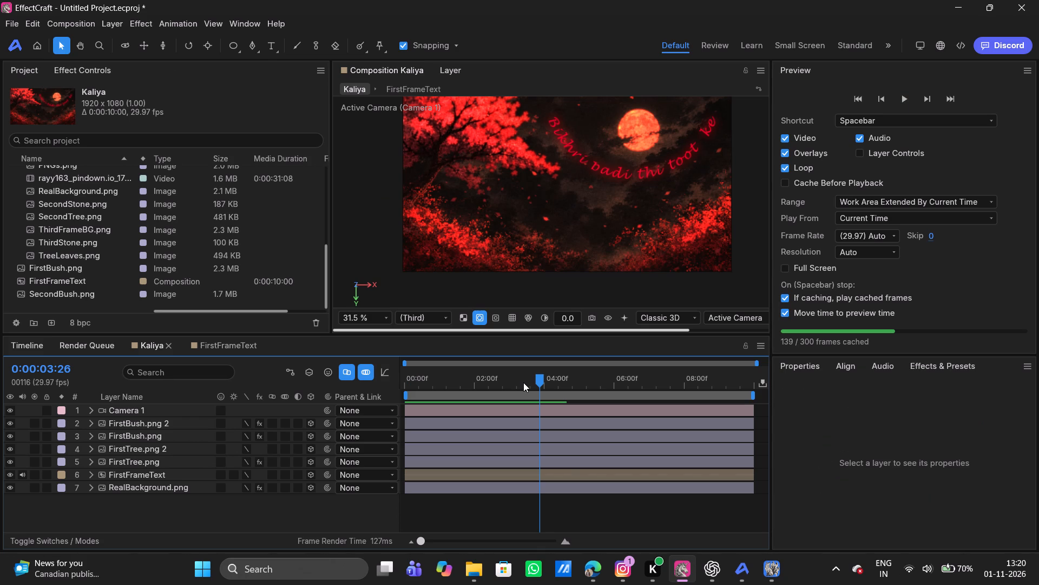
{"action": "left_click_drag", "start_coordinate": [523, 382], "coordinate": [452, 379]}
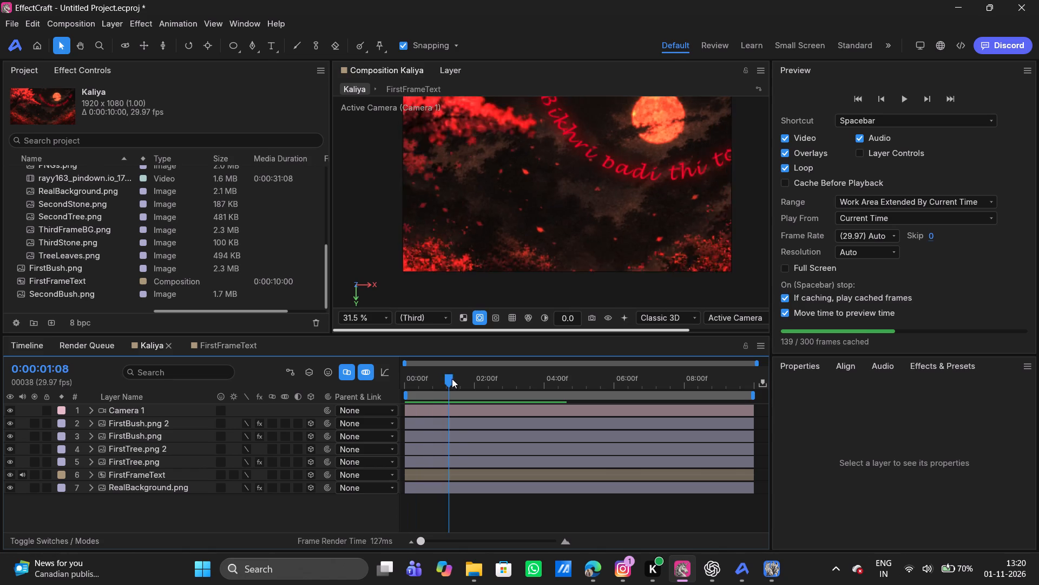
{"action": "left_click_drag", "start_coordinate": [452, 379], "coordinate": [544, 372]}
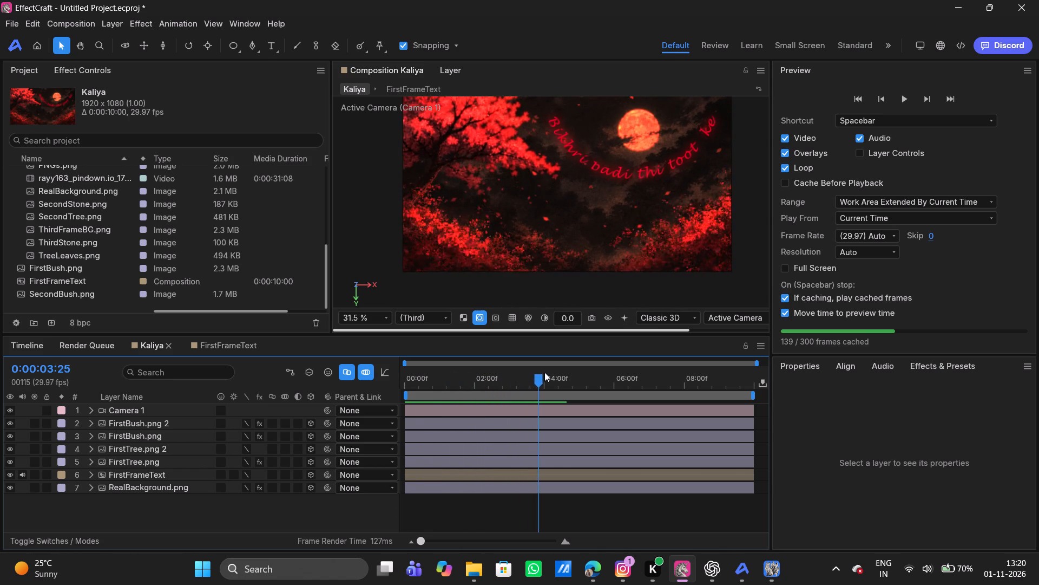
{"action": "left_click_drag", "start_coordinate": [544, 372], "coordinate": [440, 384]}
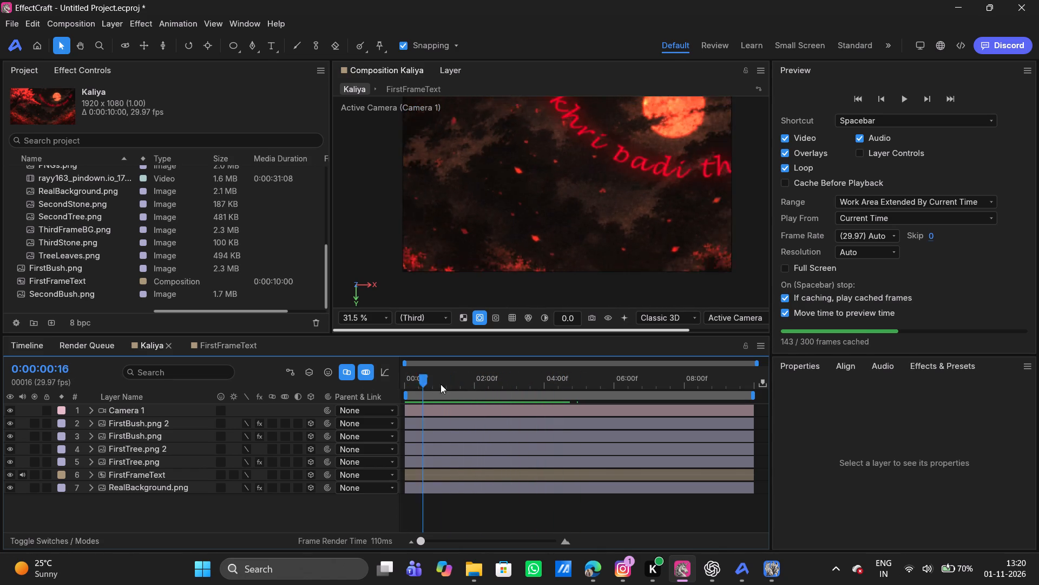
{"action": "left_click_drag", "start_coordinate": [440, 384], "coordinate": [549, 381]}
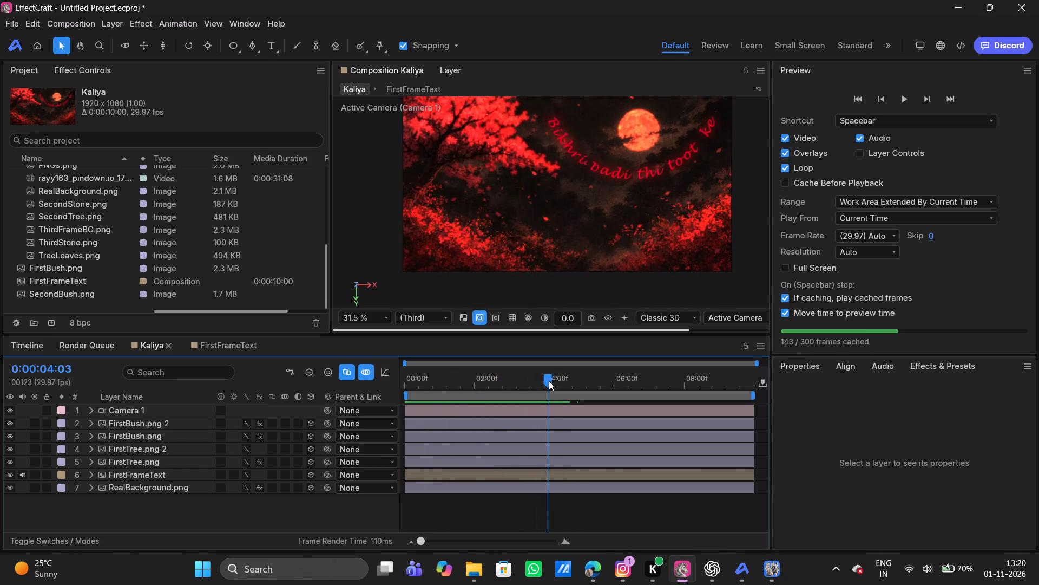
{"action": "left_click_drag", "start_coordinate": [549, 381], "coordinate": [528, 386]}
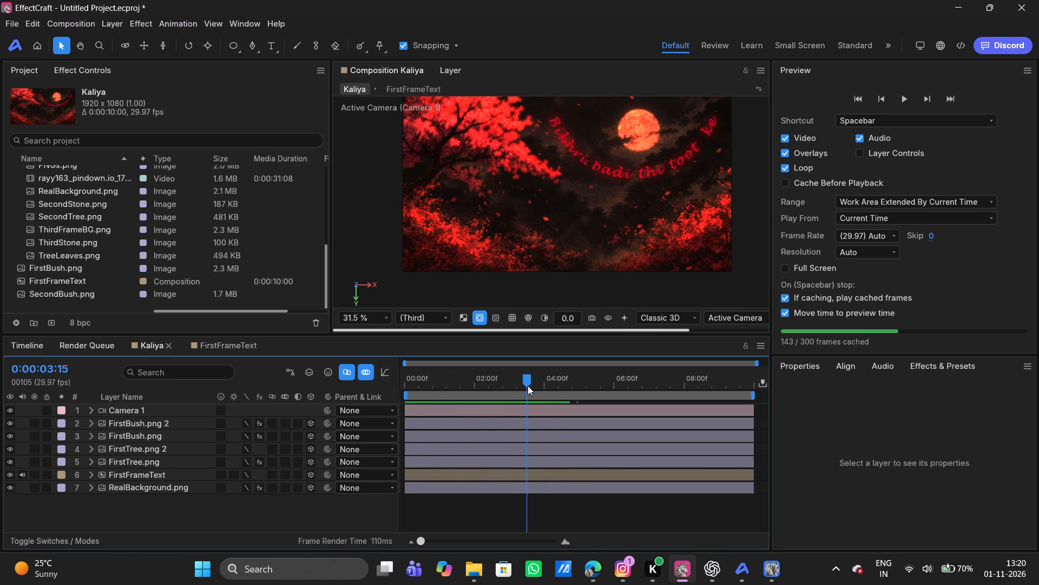
{"action": "left_click_drag", "start_coordinate": [528, 386], "coordinate": [377, 387]}
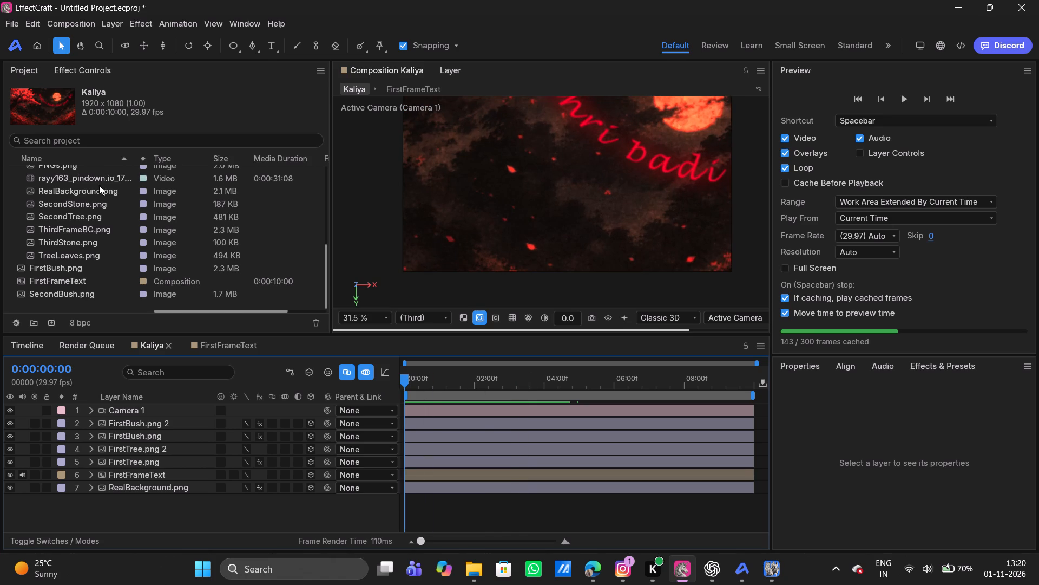
Collapse the AllImages folder among the project items and clear the item selection.
{"action": "scroll", "coordinate": [99, 185], "scroll_direction": "up", "scroll_amount": 5}
{"action": "left_click", "coordinate": [12, 171]}
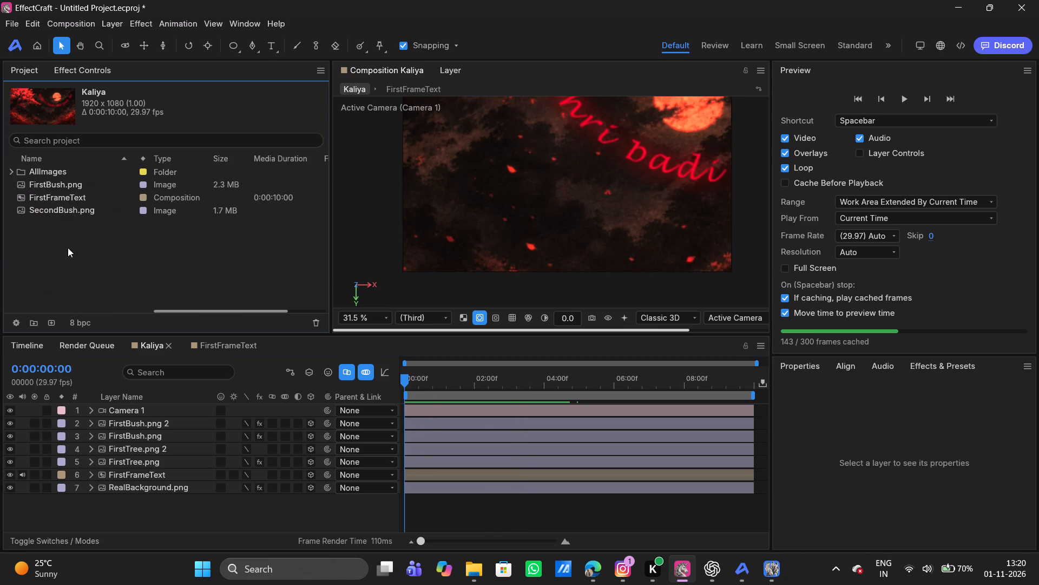
{"action": "left_click", "coordinate": [68, 248]}
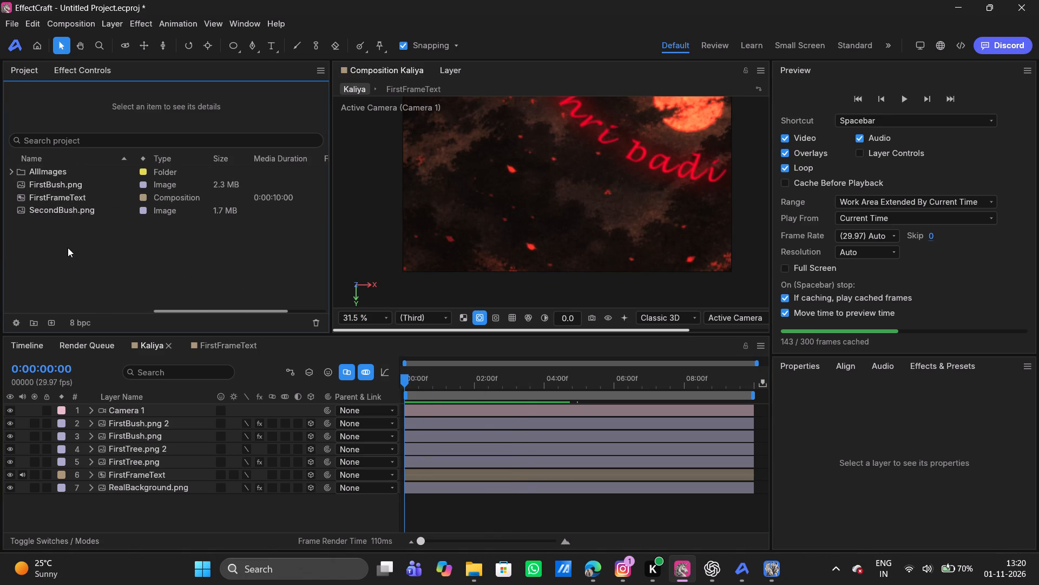